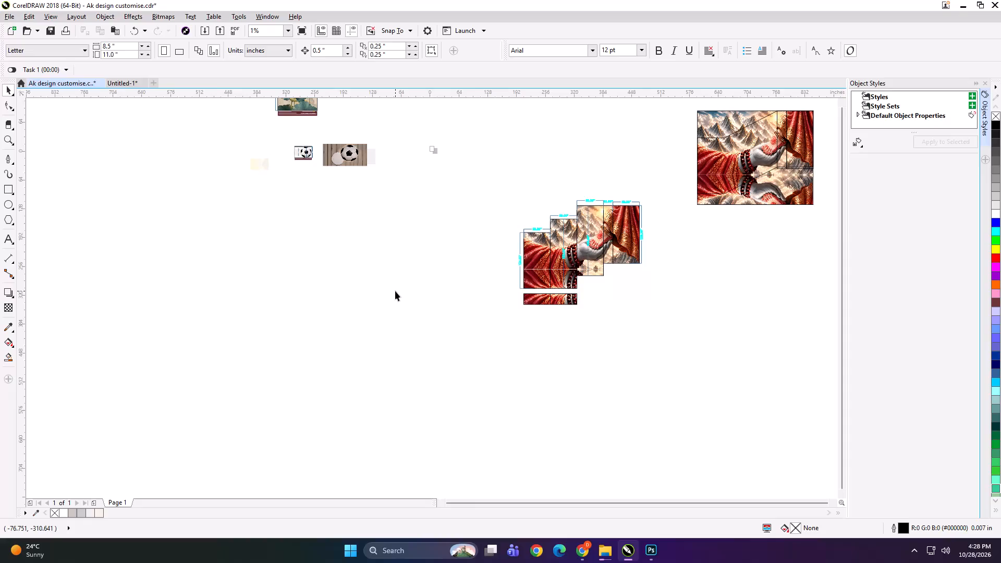
In the Untitled-1 document, move the small three-panel flute-player layout with its caption to just above the cartoon lake mural.
{"action": "key", "text": "F4"}
{"action": "left_click", "coordinate": [395, 291]}
{"action": "left_click", "coordinate": [120, 79]}
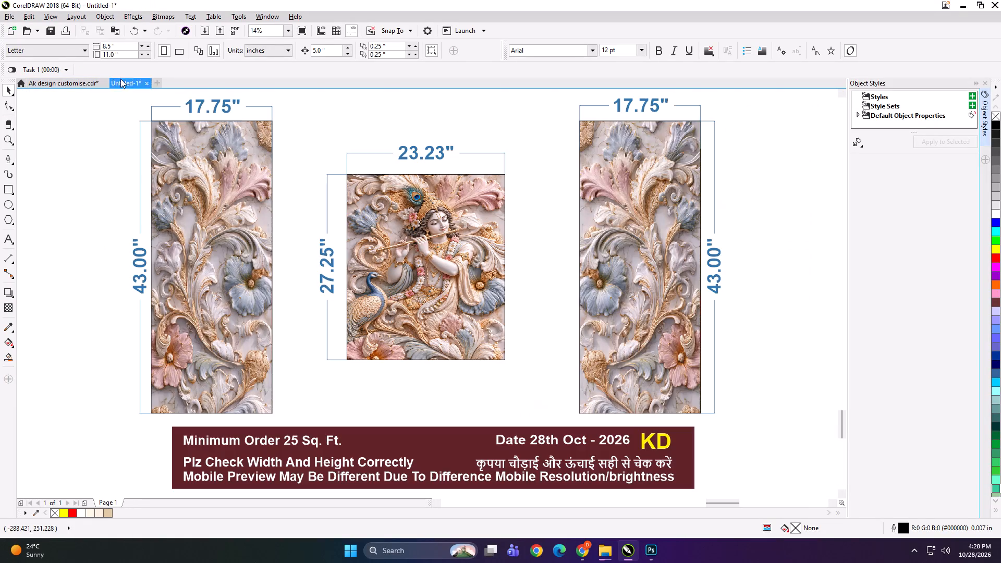
{"action": "scroll", "coordinate": [376, 168], "scroll_direction": "down", "scroll_amount": 5}
{"action": "key", "text": "F4"}
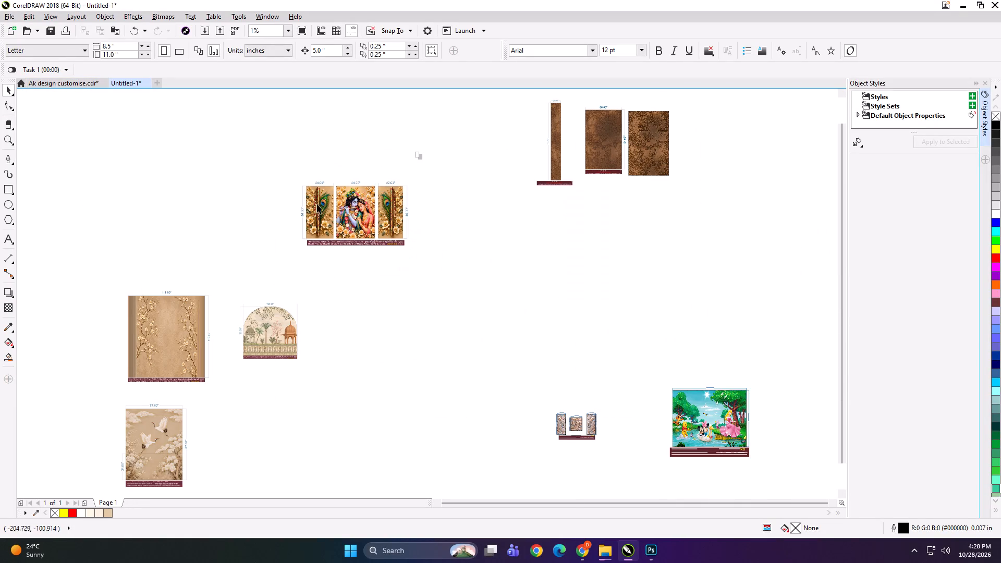
{"action": "left_click_drag", "start_coordinate": [485, 399], "coordinate": [627, 463]}
{"action": "left_click_drag", "start_coordinate": [576, 429], "coordinate": [727, 358]}
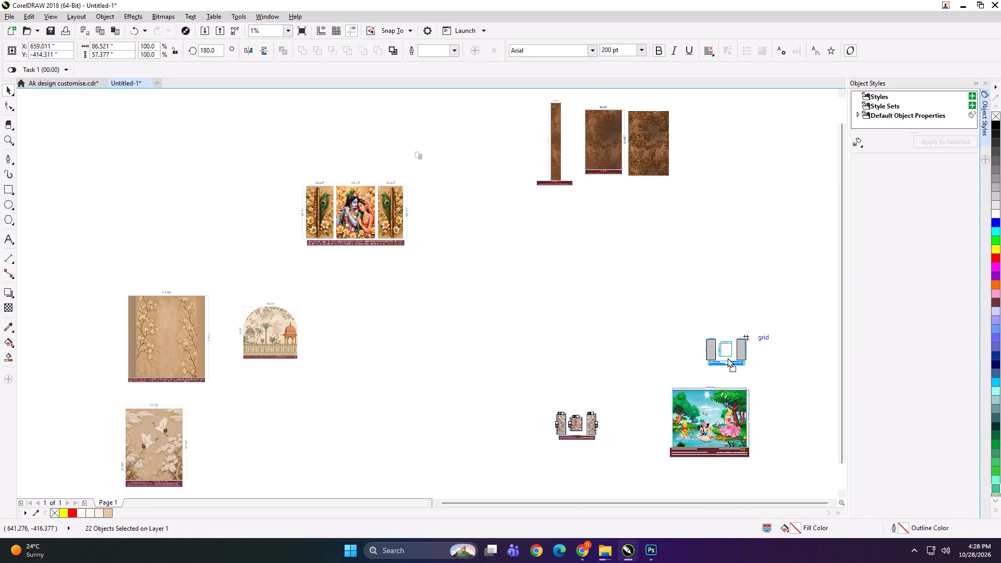
{"action": "left_click_drag", "start_coordinate": [727, 358], "coordinate": [734, 366]}
{"action": "left_click", "coordinate": [597, 346]}
Shift the three-panel Radha-Krishna layout with its caption slightly to the left.
{"action": "left_click_drag", "start_coordinate": [376, 222], "coordinate": [363, 219]}
{"action": "left_click", "coordinate": [454, 263]}
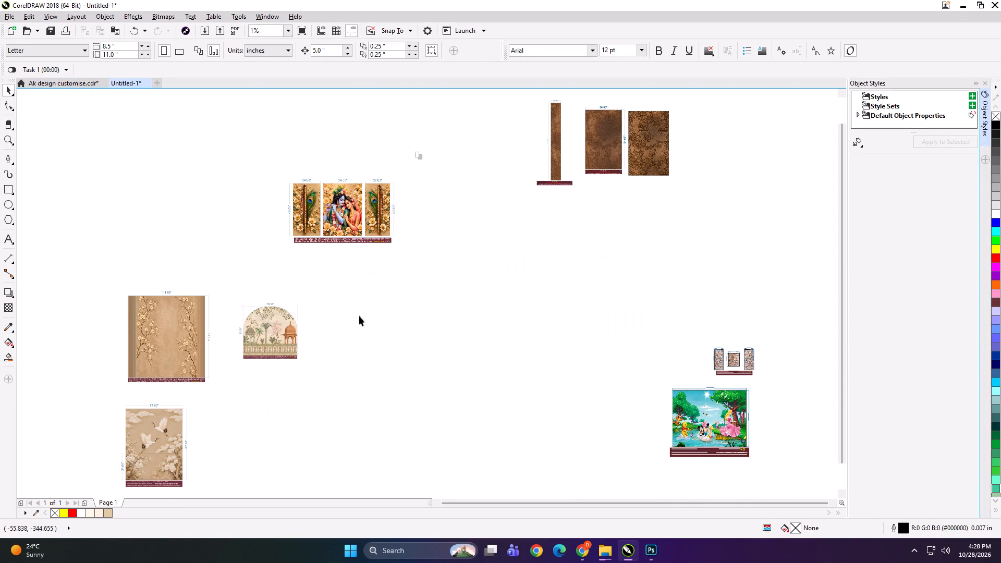
{"action": "left_click", "coordinate": [283, 327]}
{"action": "left_click", "coordinate": [373, 329]}
Switch to the File Explorer window showing folder 28 on the share drive and refresh its file listing.
{"action": "left_click", "coordinate": [605, 548]}
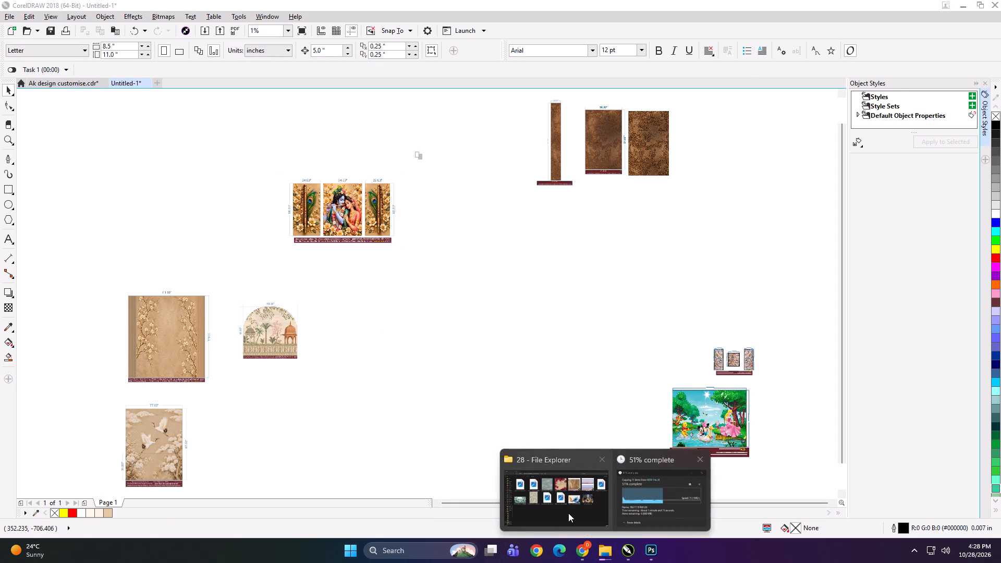
{"action": "left_click", "coordinate": [563, 513]}
{"action": "left_click", "coordinate": [466, 401]}
{"action": "right_click", "coordinate": [466, 401]}
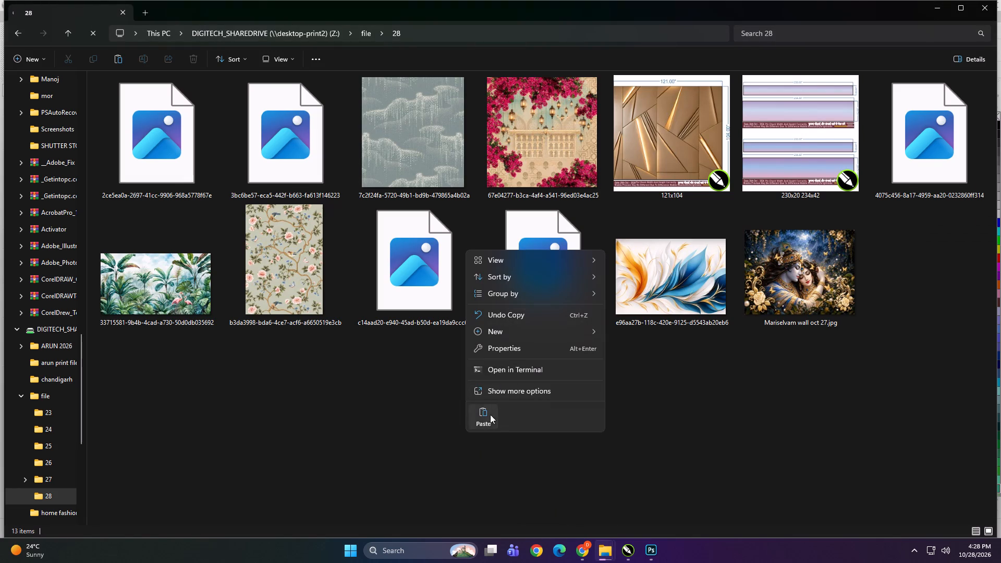
{"action": "left_click", "coordinate": [504, 387]}
{"action": "left_click", "coordinate": [505, 287]}
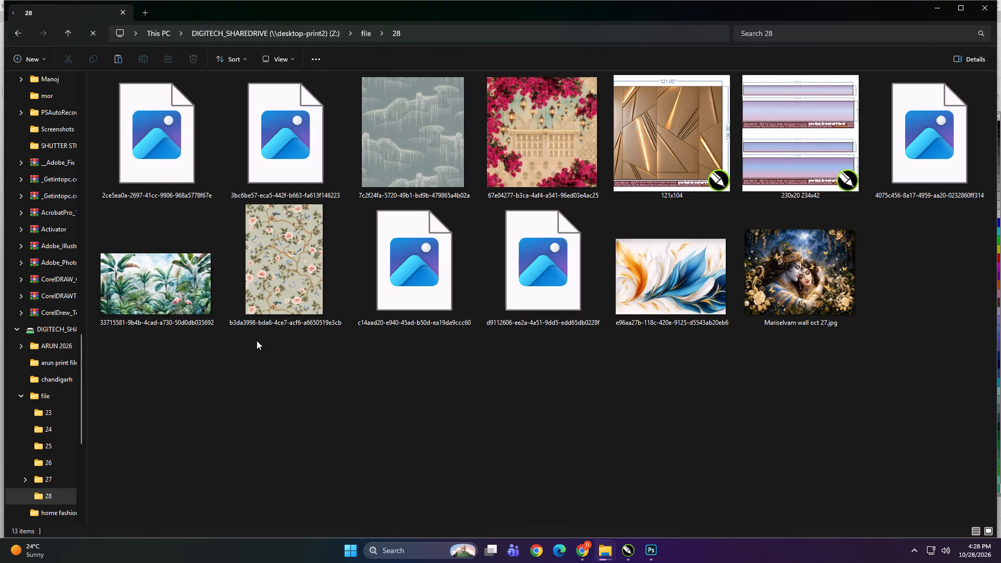
Select the image file 2ce5ea0a-2697-41cc-9906-968a5778f67e in folder 28.
{"action": "left_click", "coordinate": [167, 153]}
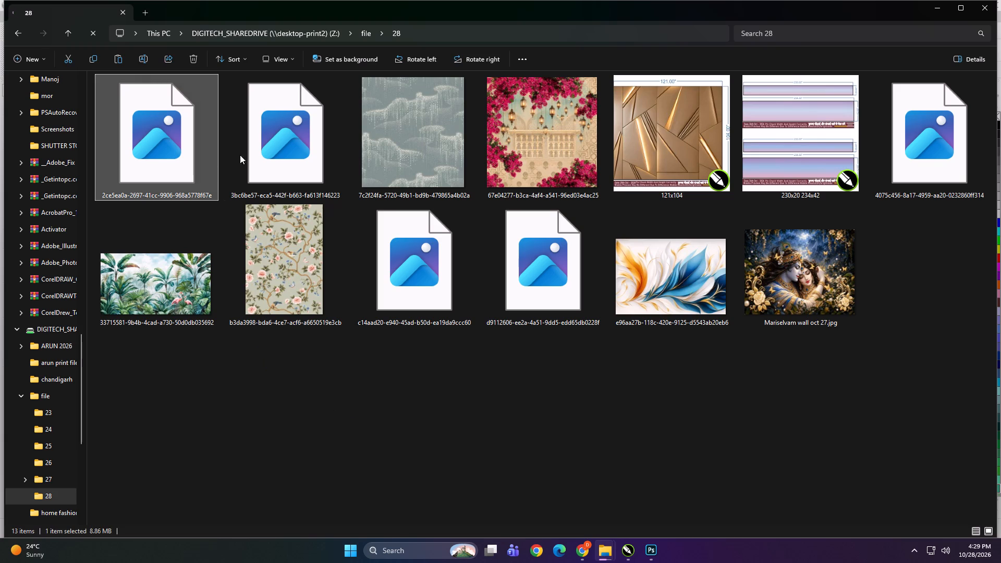
Bring the image file 2ce5ea0a-2697-41cc-9906-968a5778f67e from folder 28 over to the Untitled-1 document in CorelDRAW.
{"action": "left_click", "coordinate": [270, 155], "text": "ctrl"}
{"action": "left_click_drag", "start_coordinate": [160, 137], "coordinate": [612, 531]}
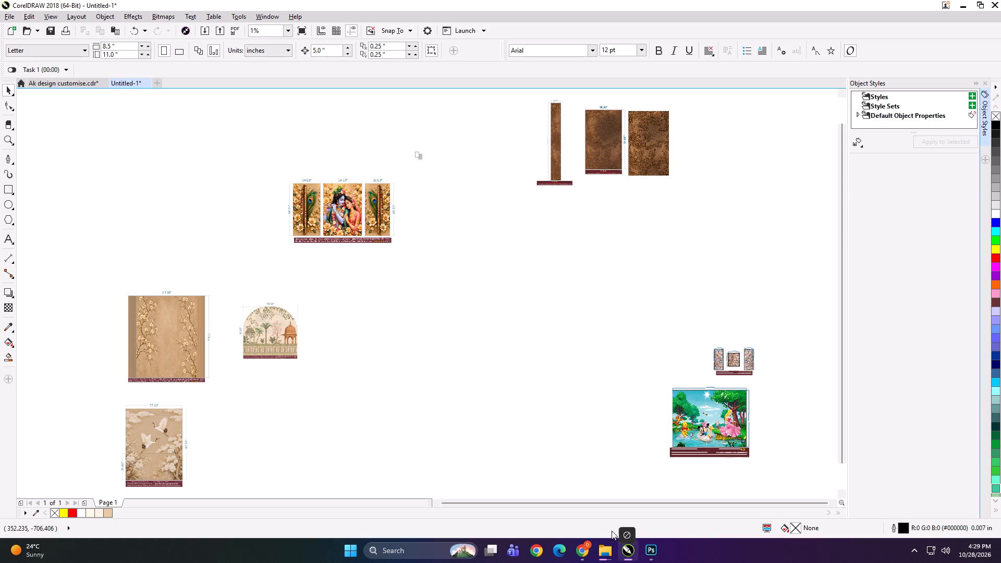
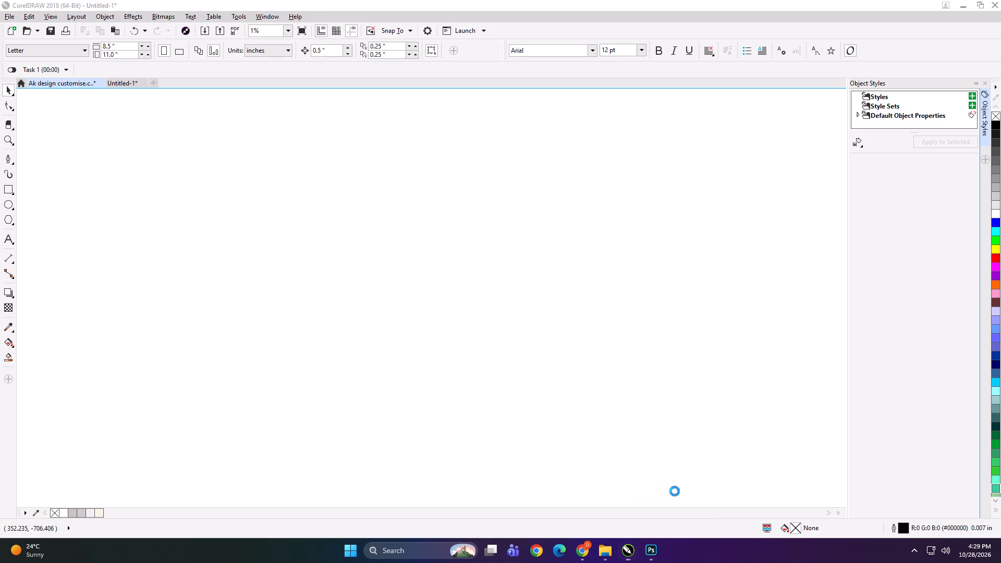
Move the loose grey marble image into the open area right of the arched garden mural.
{"action": "left_click", "coordinate": [467, 323]}
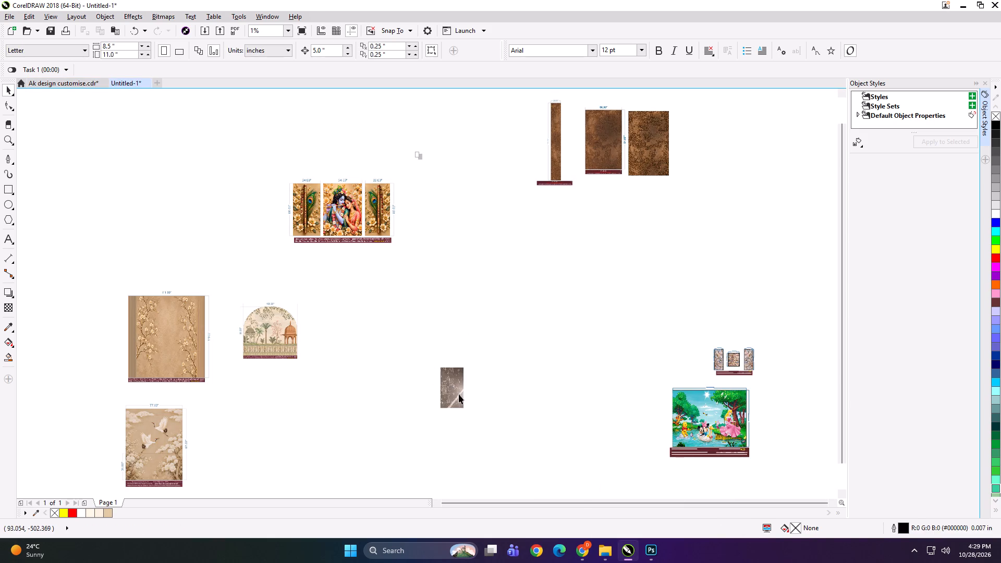
{"action": "left_click_drag", "start_coordinate": [458, 394], "coordinate": [447, 360]}
{"action": "scroll", "coordinate": [442, 358], "scroll_direction": "up", "scroll_amount": 2}
{"action": "scroll", "coordinate": [443, 322], "scroll_direction": "down", "scroll_amount": 2}
{"action": "left_click_drag", "start_coordinate": [444, 324], "coordinate": [499, 305]}
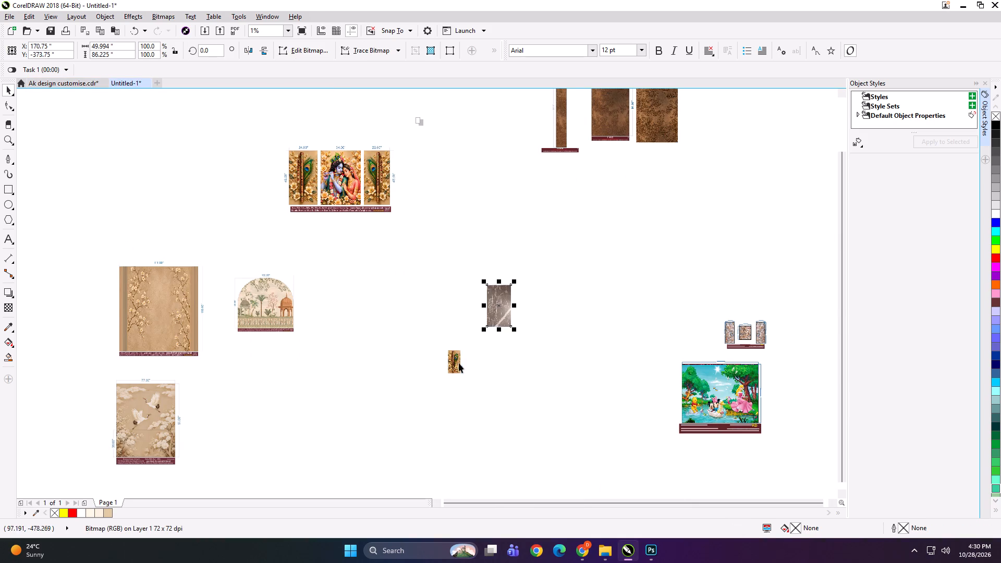
Move the flute-and-peacock-feather image to just below the left panel of the Radha-Krishna layout.
{"action": "left_click_drag", "start_coordinate": [456, 366], "coordinate": [315, 231]}
{"action": "left_click", "coordinate": [359, 259]}
Bring the Radha-Krishna image c14aad20-e940-45ad-b50d-ea19da9ccc60 from folder 28 into the drawing and place it below the layout's middle panel.
{"action": "left_click", "coordinate": [605, 560]}
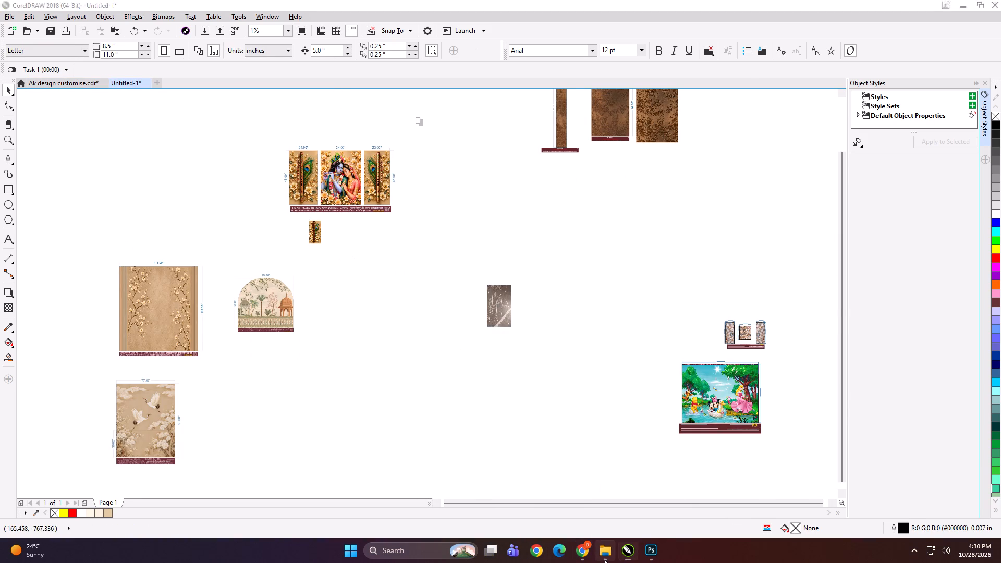
{"action": "left_click", "coordinate": [432, 287]}
{"action": "left_click_drag", "start_coordinate": [425, 254], "coordinate": [622, 458]}
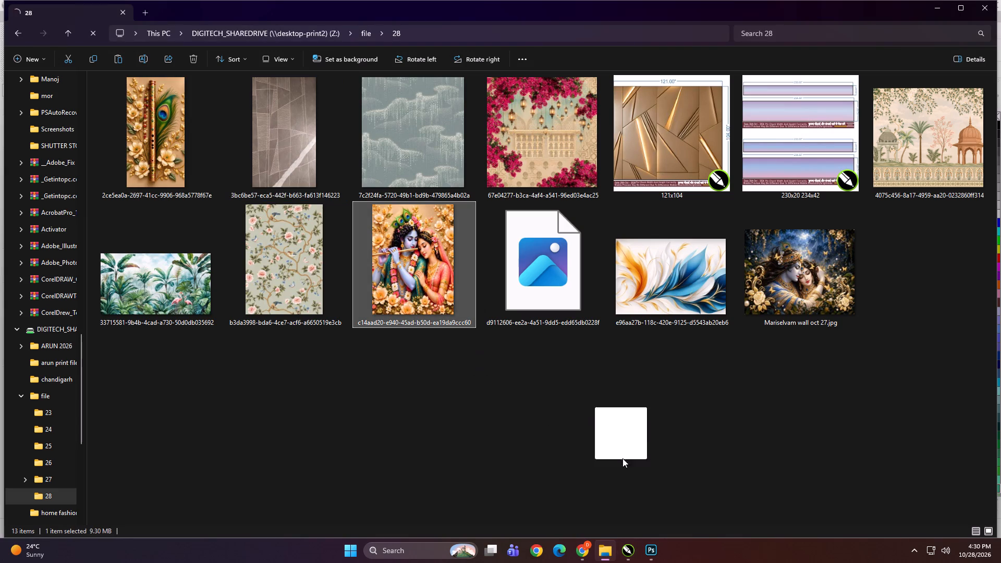
{"action": "left_click_drag", "start_coordinate": [622, 458], "coordinate": [465, 373]}
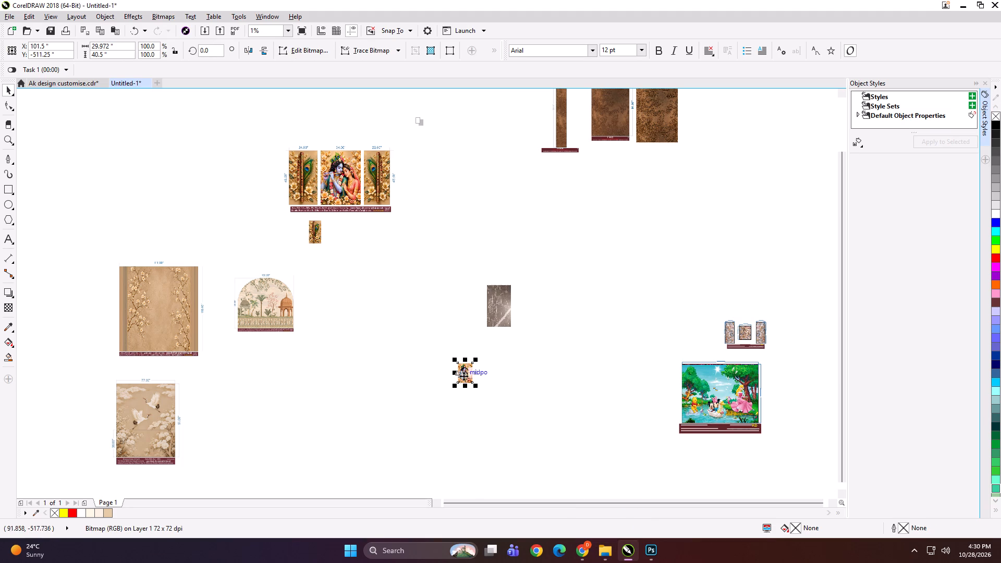
{"action": "left_click_drag", "start_coordinate": [469, 373], "coordinate": [342, 233]}
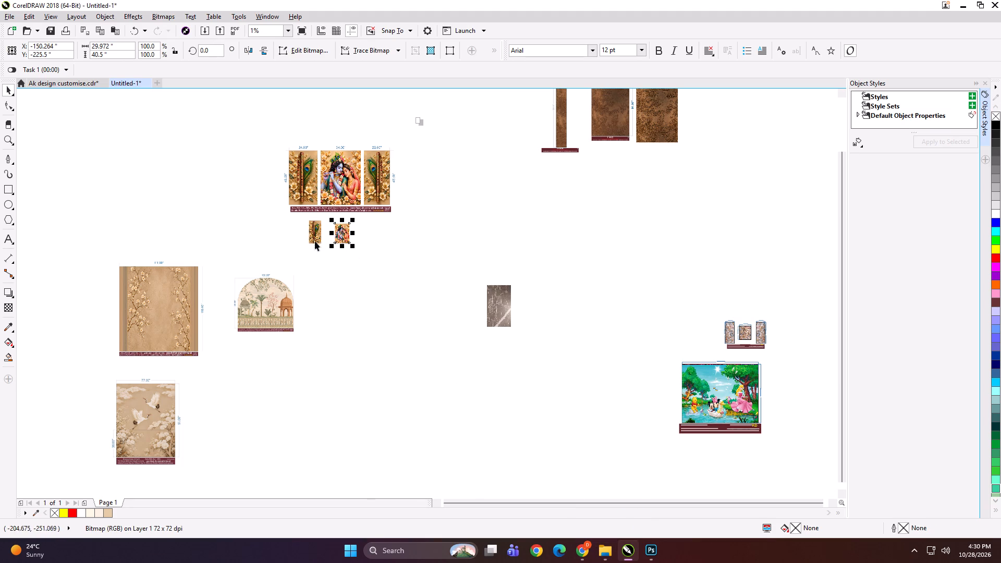
Duplicate the flute image below the right panel of the Radha-Krishna layout and mirror the copy horizontally.
{"action": "left_click_drag", "start_coordinate": [315, 237], "coordinate": [367, 238]}
{"action": "right_click", "coordinate": [367, 238]}
{"action": "left_click", "coordinate": [247, 50]}
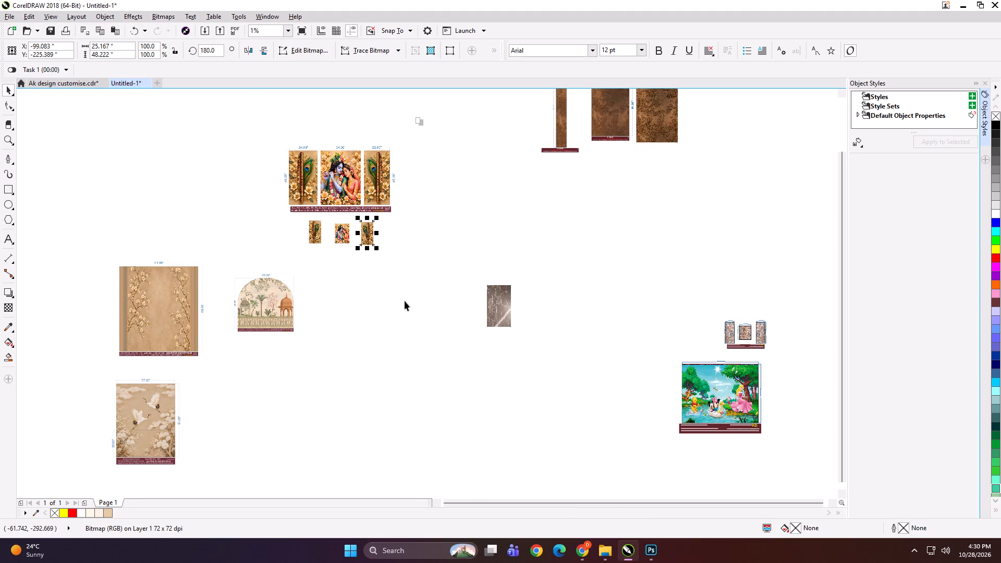
{"action": "left_click", "coordinate": [407, 312]}
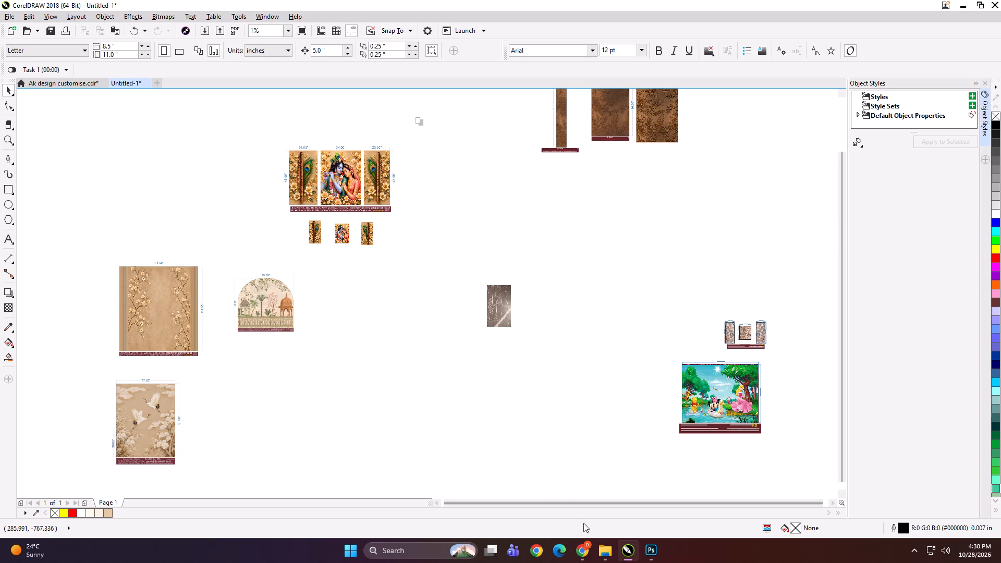
Bring the blossom-branch image d9112606-ee2a-4a51-9dd5-edd65db0228f from folder 28 into the drawing, below the arched garden mural.
{"action": "left_click", "coordinate": [599, 549]}
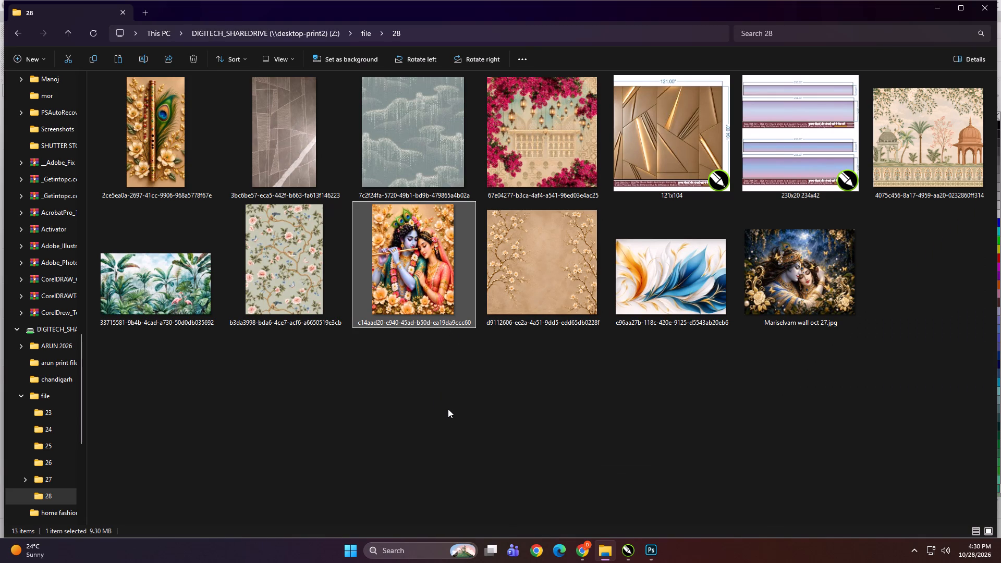
{"action": "left_click", "coordinate": [524, 298]}
{"action": "left_click_drag", "start_coordinate": [540, 248], "coordinate": [583, 407]}
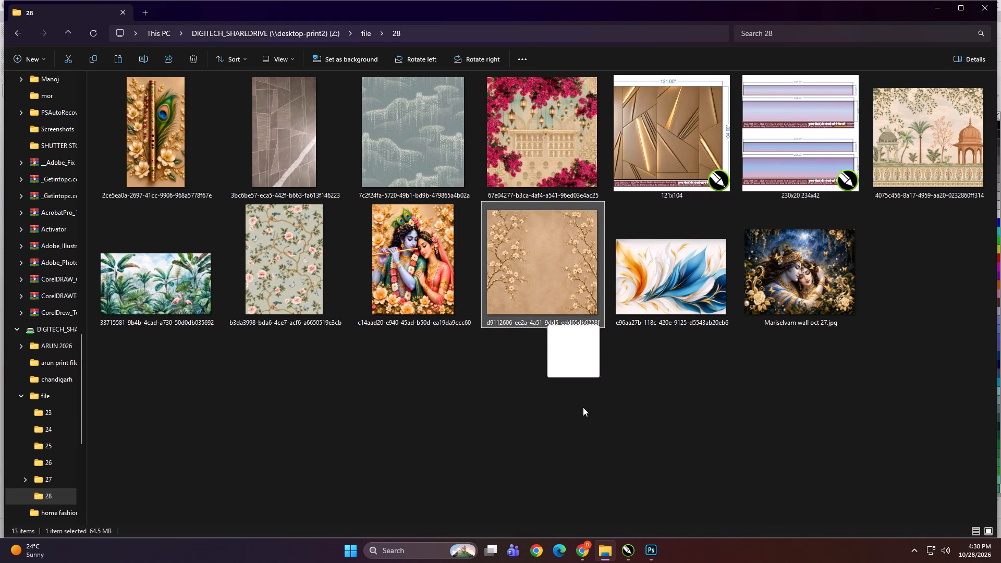
{"action": "left_click_drag", "start_coordinate": [583, 407], "coordinate": [342, 394]}
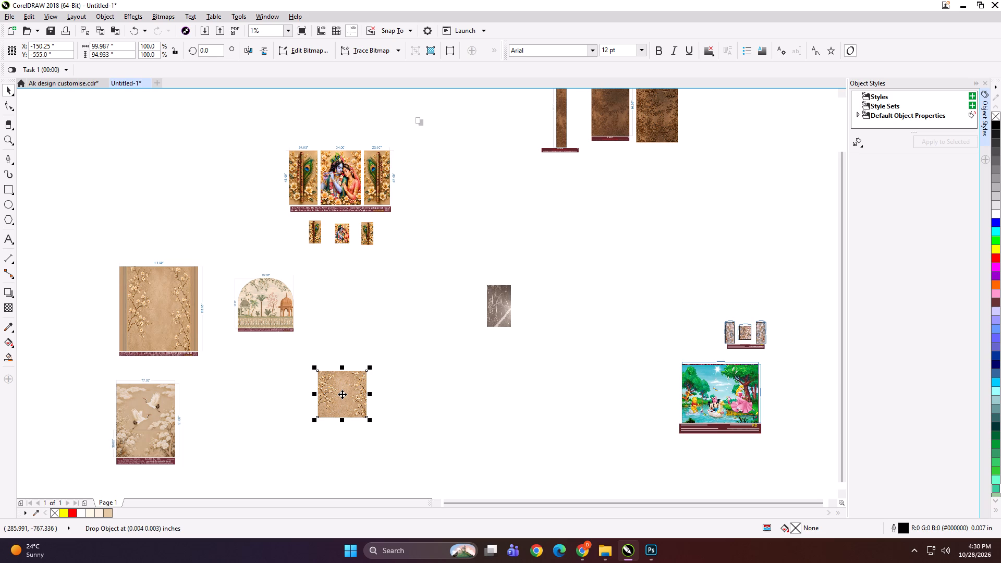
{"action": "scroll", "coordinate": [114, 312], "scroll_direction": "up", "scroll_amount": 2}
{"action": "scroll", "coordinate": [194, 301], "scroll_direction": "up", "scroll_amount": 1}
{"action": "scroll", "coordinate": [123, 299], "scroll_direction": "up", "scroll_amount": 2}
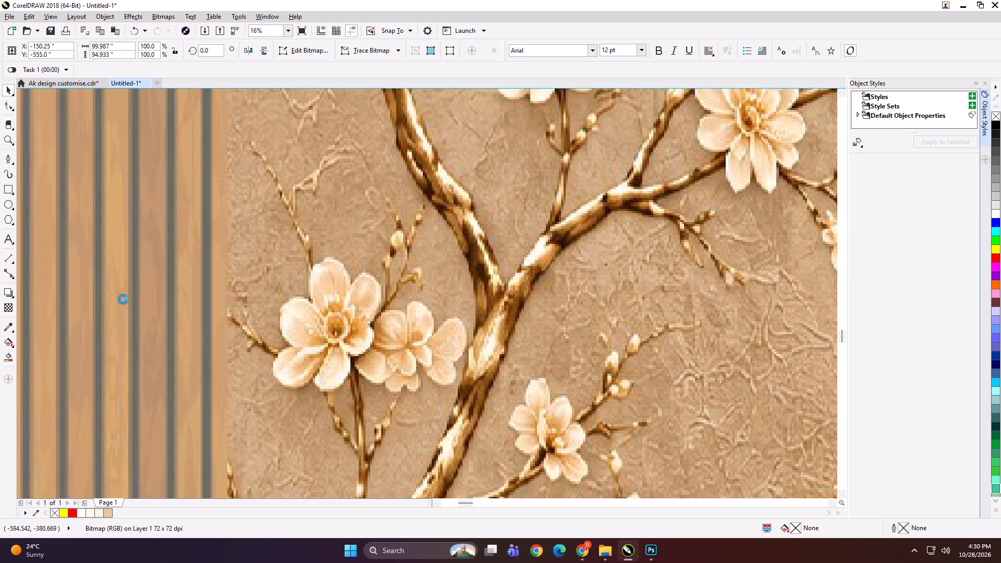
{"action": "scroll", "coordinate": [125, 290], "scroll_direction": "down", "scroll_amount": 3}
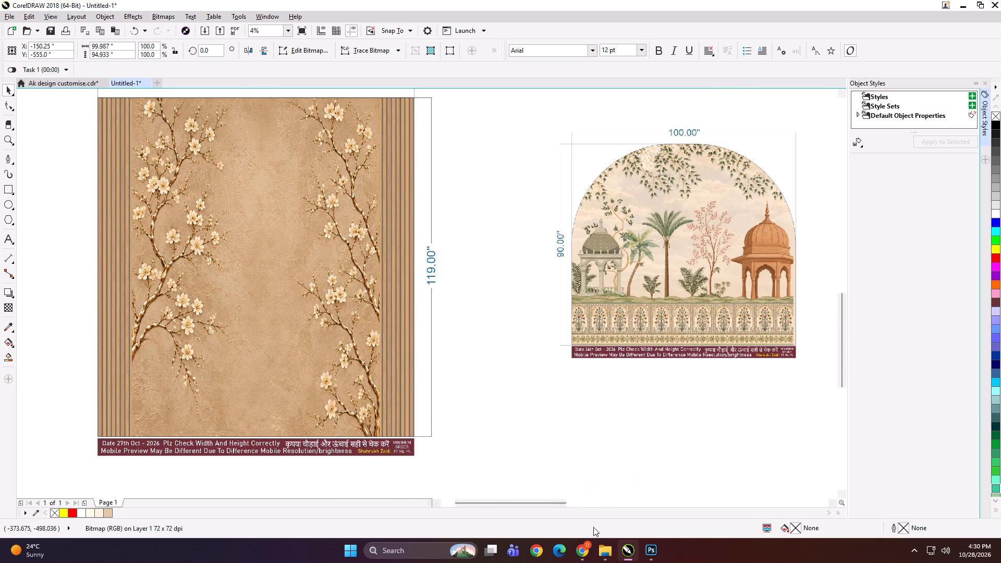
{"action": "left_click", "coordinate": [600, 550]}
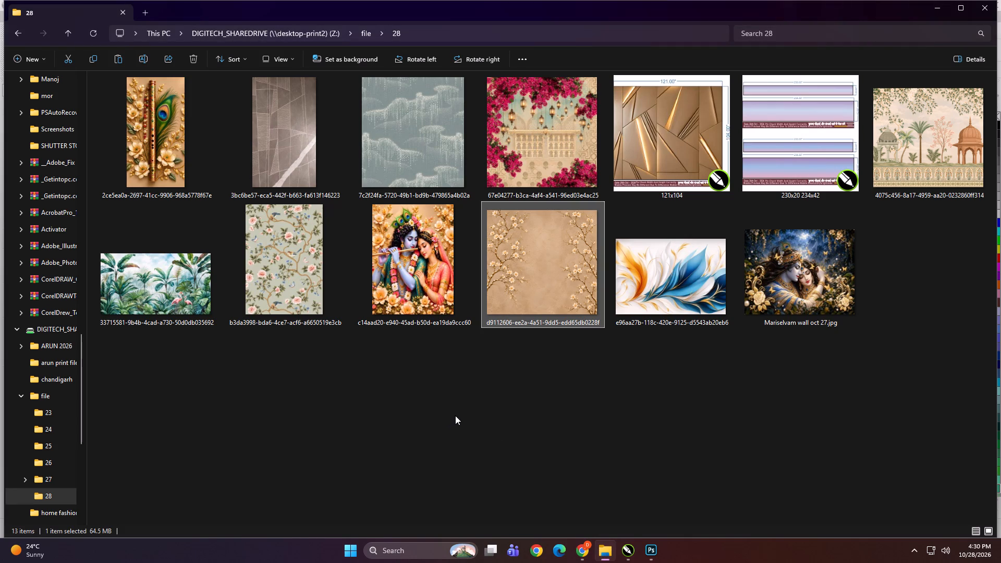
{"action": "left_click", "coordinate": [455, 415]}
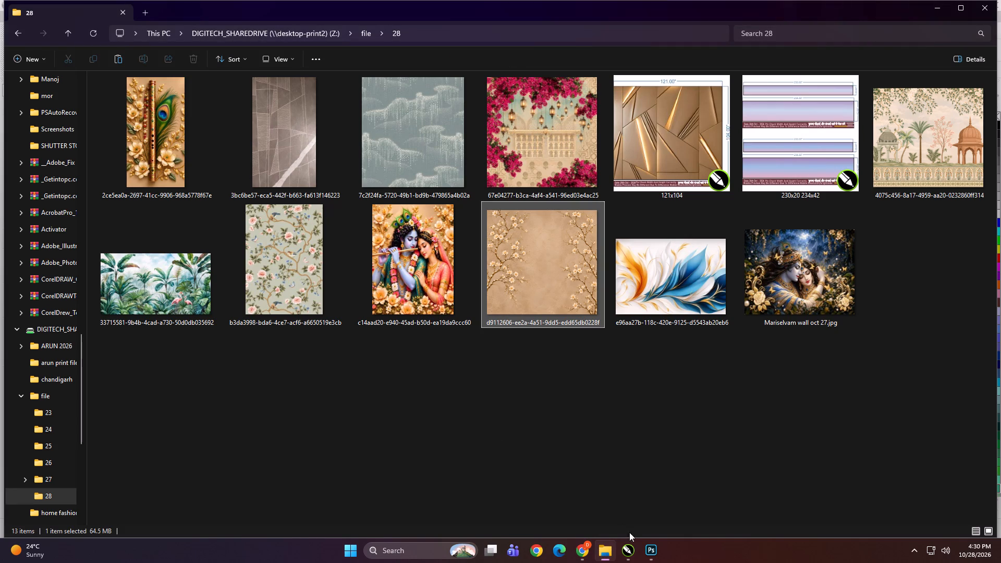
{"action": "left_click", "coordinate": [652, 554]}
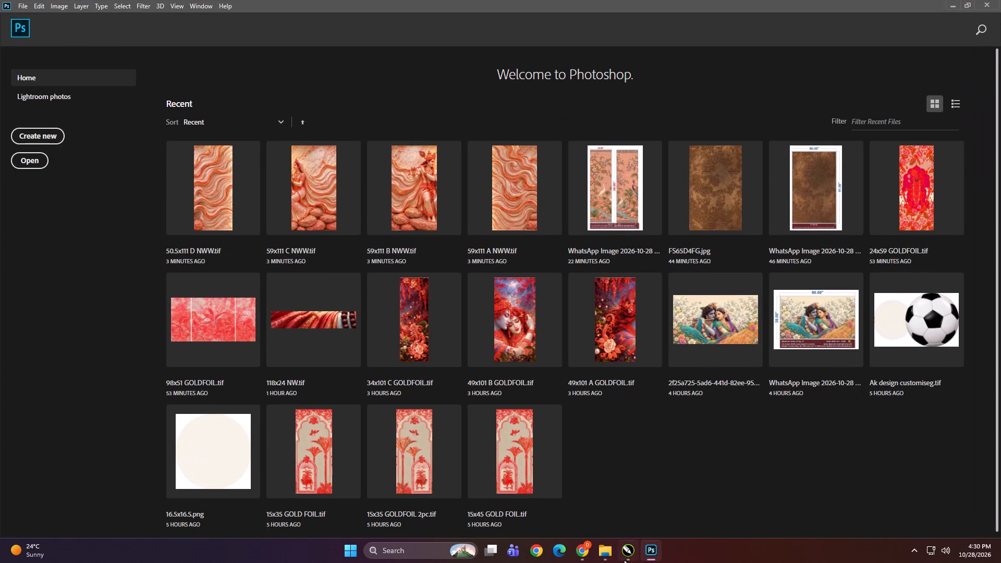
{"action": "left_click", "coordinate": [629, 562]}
Move the small blossom-branch image to the left side of the 111" × 119" blossom layout.
{"action": "scroll", "coordinate": [431, 362], "scroll_direction": "down", "scroll_amount": 3}
{"action": "left_click_drag", "start_coordinate": [363, 385], "coordinate": [348, 384]}
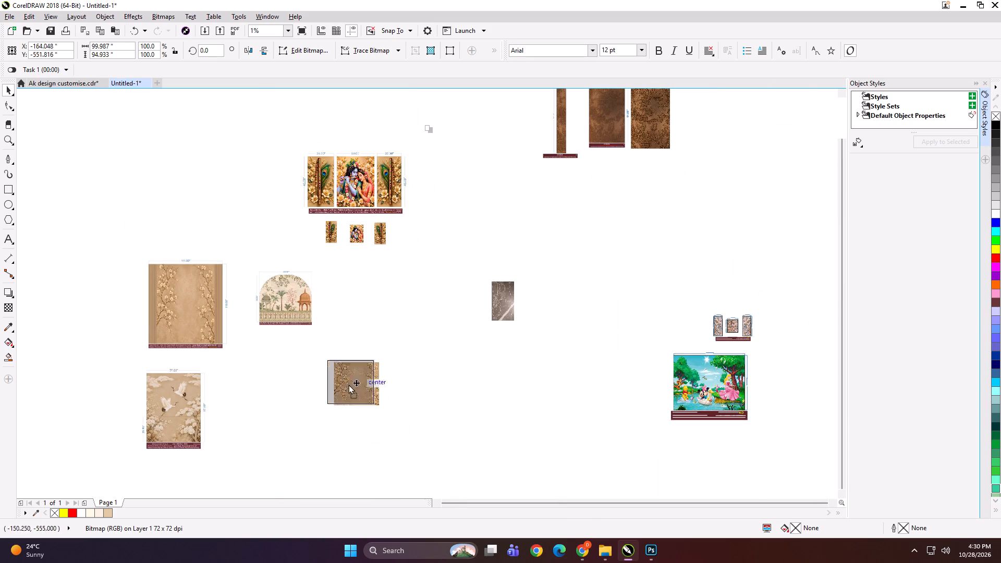
{"action": "left_click_drag", "start_coordinate": [348, 384], "coordinate": [108, 294]}
Move the arched garden mural with its dimensions and caption down, to the right of the crane mural.
{"action": "left_click_drag", "start_coordinate": [278, 305], "coordinate": [302, 377]}
{"action": "left_click_drag", "start_coordinate": [425, 414], "coordinate": [435, 422]}
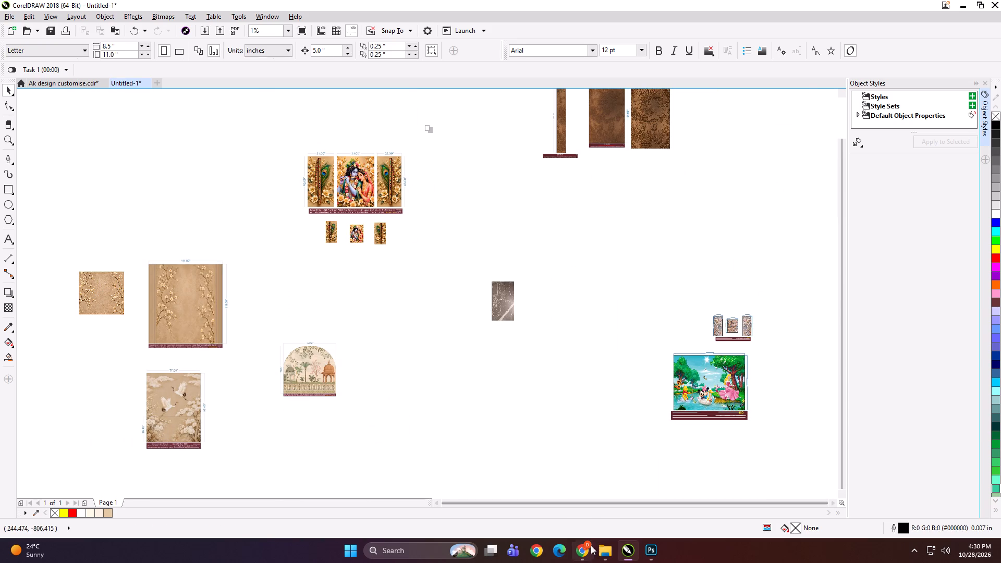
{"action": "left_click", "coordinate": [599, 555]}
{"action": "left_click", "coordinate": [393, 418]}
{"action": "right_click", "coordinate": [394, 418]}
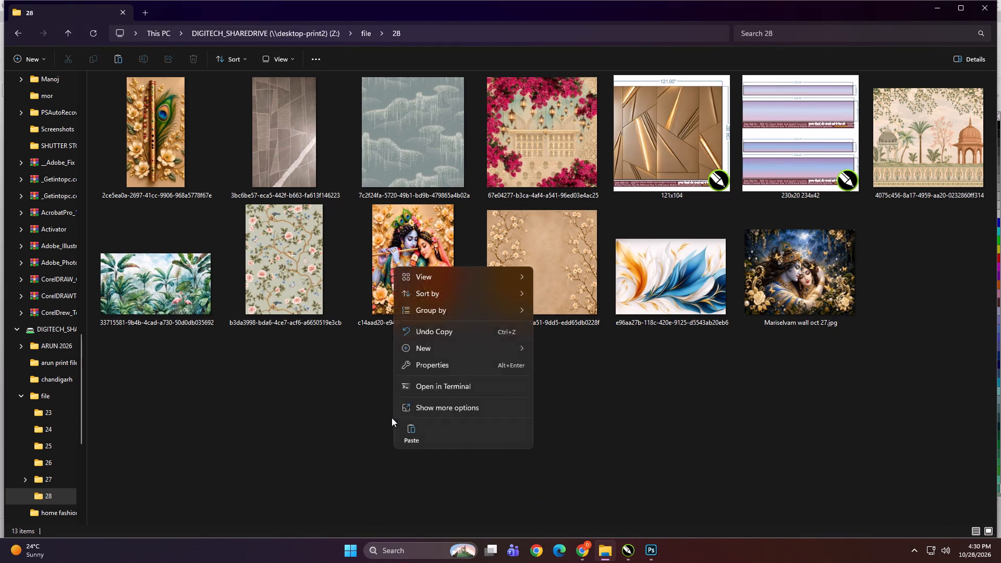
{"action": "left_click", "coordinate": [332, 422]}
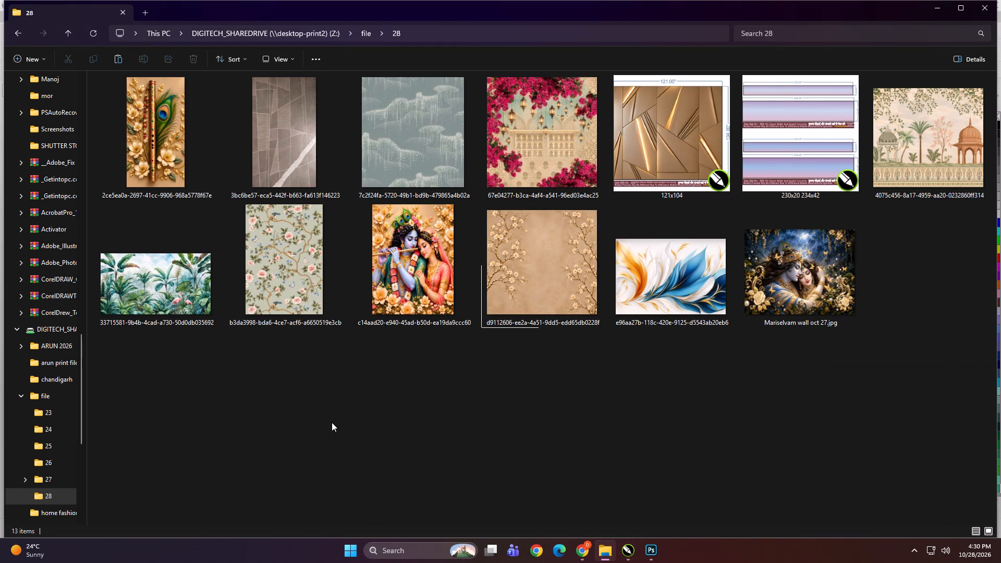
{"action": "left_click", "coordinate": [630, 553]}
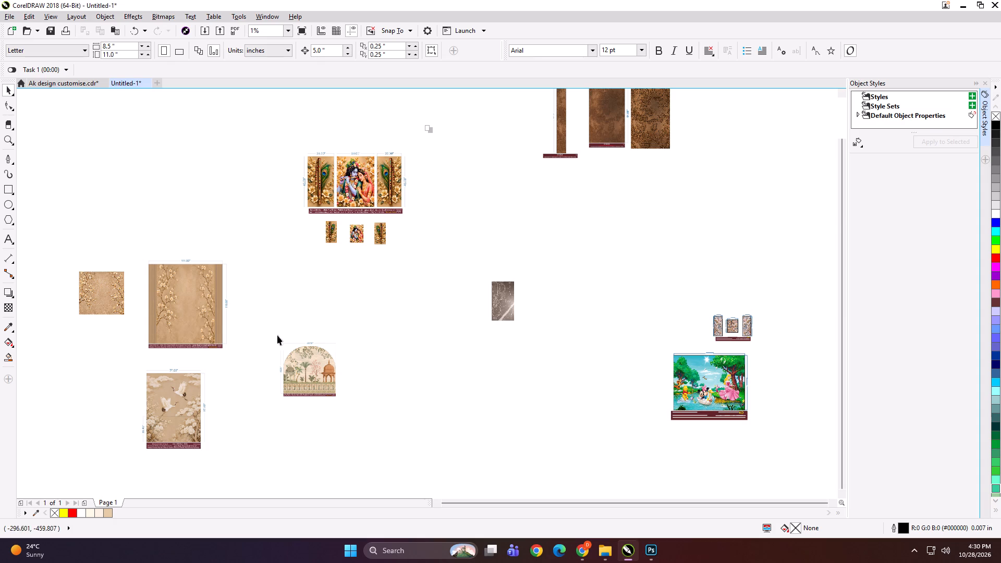
Shift the small blossom-branch image a little farther left of the 111" × 119" blossom layout.
{"action": "scroll", "coordinate": [100, 279], "scroll_direction": "up", "scroll_amount": 2}
{"action": "scroll", "coordinate": [262, 285], "scroll_direction": "down", "scroll_amount": 1}
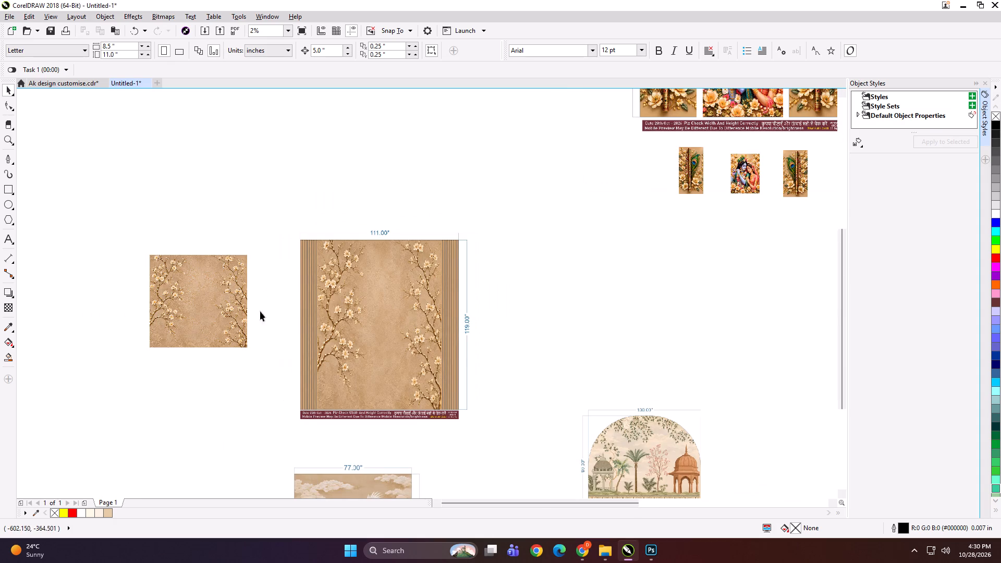
{"action": "scroll", "coordinate": [217, 312], "scroll_direction": "up", "scroll_amount": 1}
{"action": "left_click_drag", "start_coordinate": [353, 298], "coordinate": [287, 296]}
Shift the 111" × 119" blossom layout left, closer to the small blossom-branch image.
{"action": "scroll", "coordinate": [275, 277], "scroll_direction": "down", "scroll_amount": 1}
{"action": "left_click_drag", "start_coordinate": [407, 286], "coordinate": [380, 277]}
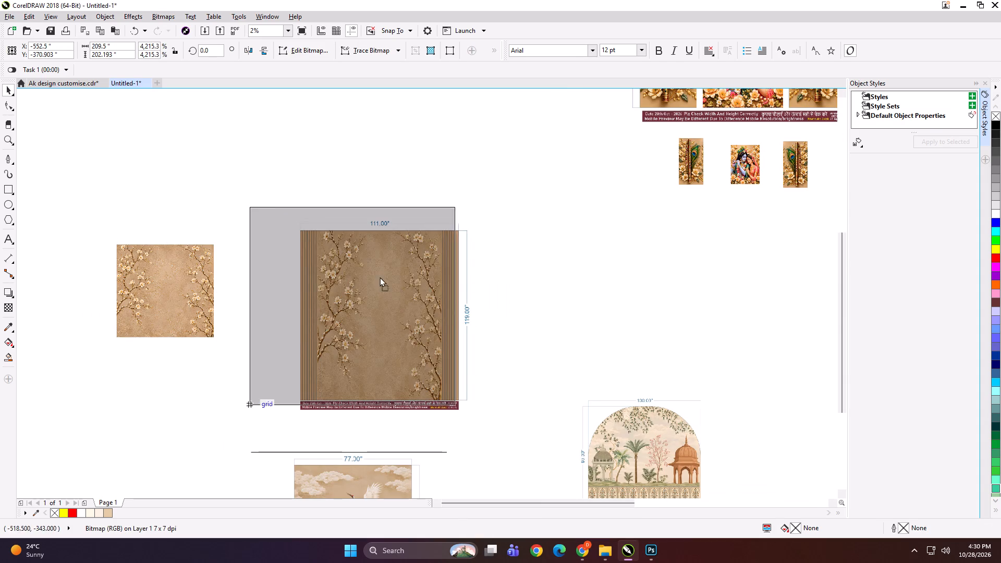
{"action": "left_click_drag", "start_coordinate": [380, 277], "coordinate": [368, 274]}
Select the small blossom-branch image together with the 111" × 119" blossom layout and move both slightly up.
{"action": "scroll", "coordinate": [217, 285], "scroll_direction": "up", "scroll_amount": 1}
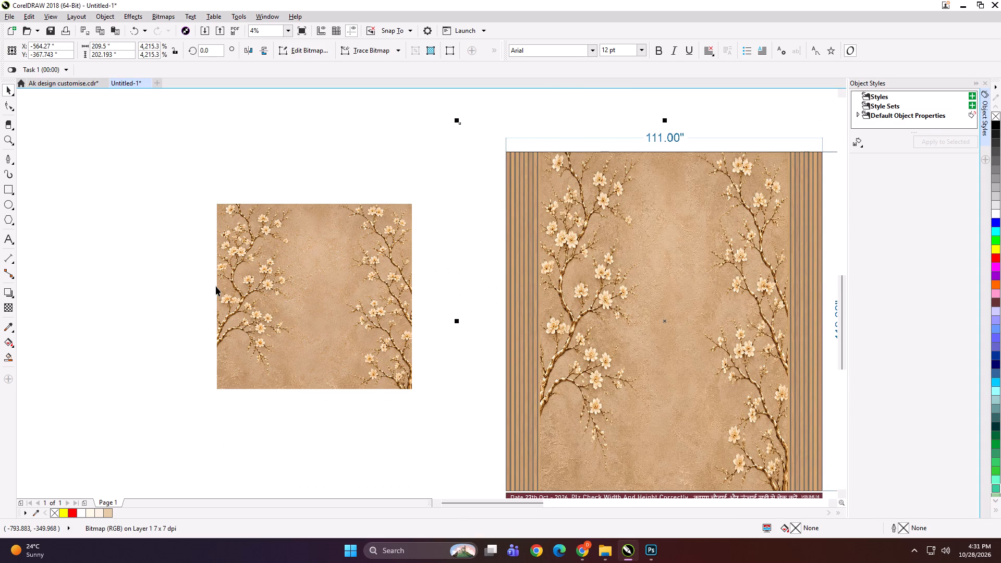
{"action": "scroll", "coordinate": [342, 280], "scroll_direction": "up", "scroll_amount": 2}
{"action": "scroll", "coordinate": [231, 252], "scroll_direction": "down", "scroll_amount": 2}
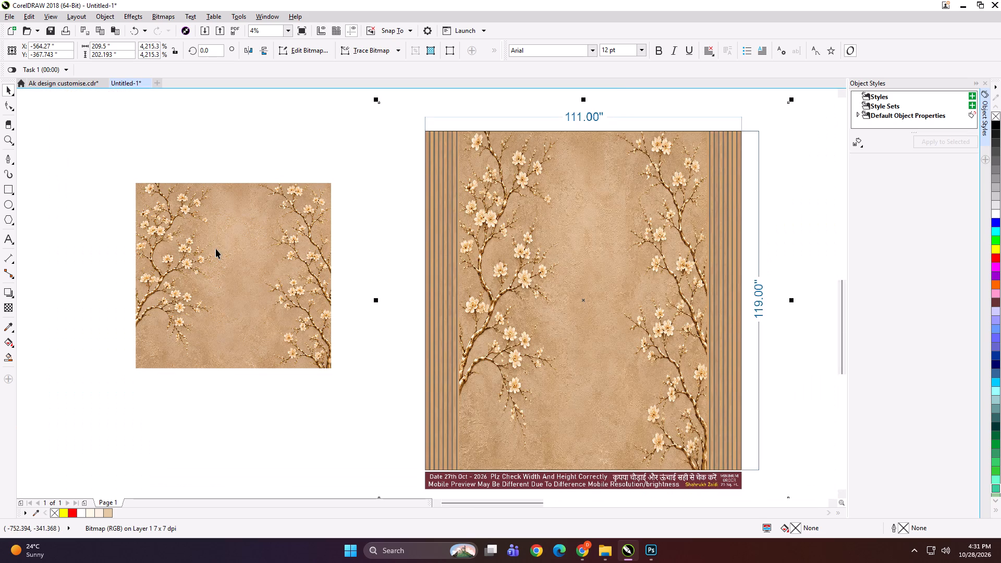
{"action": "scroll", "coordinate": [213, 251], "scroll_direction": "down", "scroll_amount": 2}
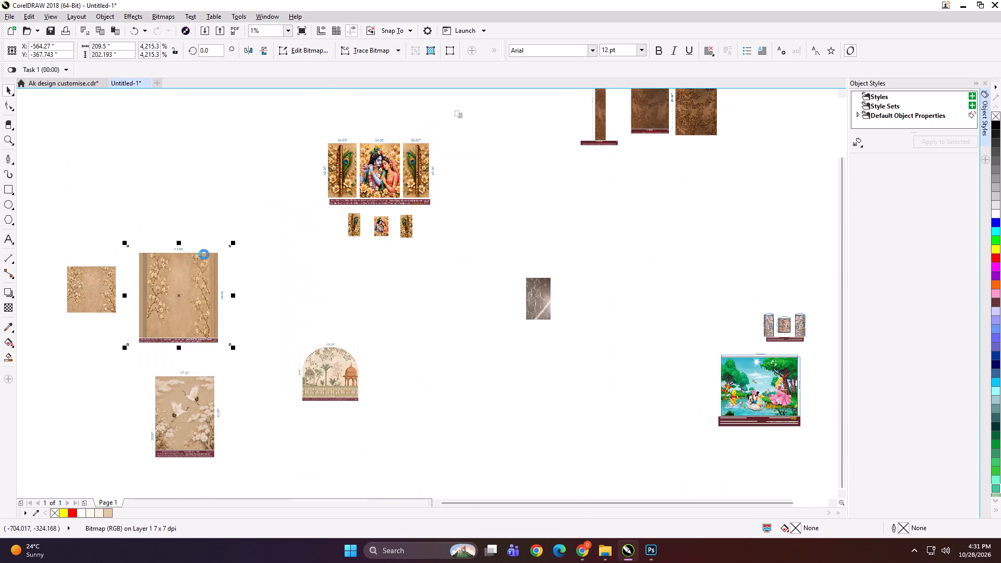
{"action": "left_click", "coordinate": [89, 289], "text": "shift"}
{"action": "left_click_drag", "start_coordinate": [168, 295], "coordinate": [163, 275]}
{"action": "left_click", "coordinate": [286, 293]}
Nudge the arched garden mural with its dimensions and caption slightly up and to the left.
{"action": "left_click_drag", "start_coordinate": [334, 356], "coordinate": [326, 351]}
{"action": "left_click", "coordinate": [423, 373]}
Examine the Radha-Krishna, brown texture and flute-player layouts up close, including their dimensions and captions.
{"action": "scroll", "coordinate": [391, 139], "scroll_direction": "up", "scroll_amount": 1}
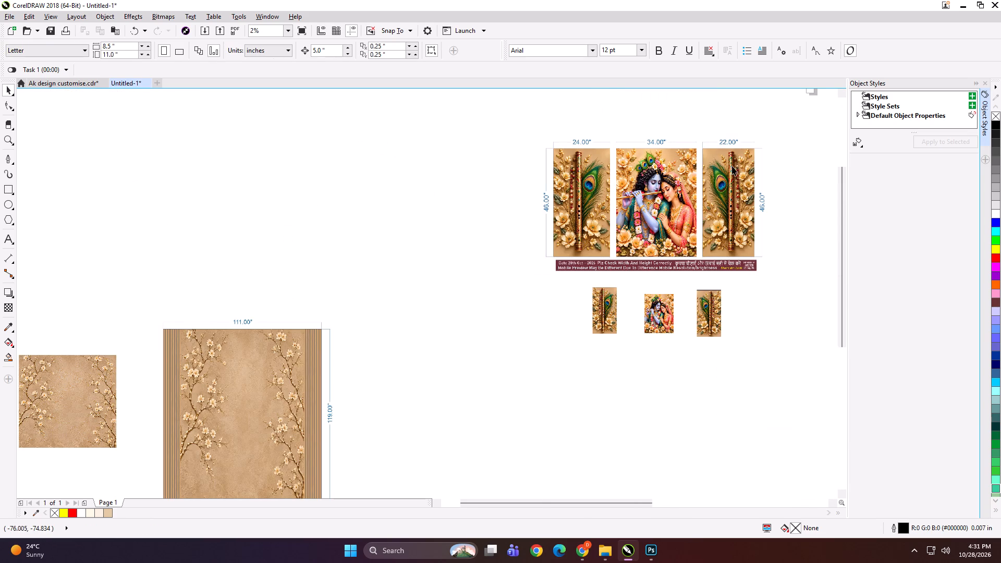
{"action": "scroll", "coordinate": [732, 166], "scroll_direction": "up", "scroll_amount": 1}
{"action": "scroll", "coordinate": [380, 186], "scroll_direction": "down", "scroll_amount": 2}
{"action": "scroll", "coordinate": [664, 207], "scroll_direction": "up", "scroll_amount": 2}
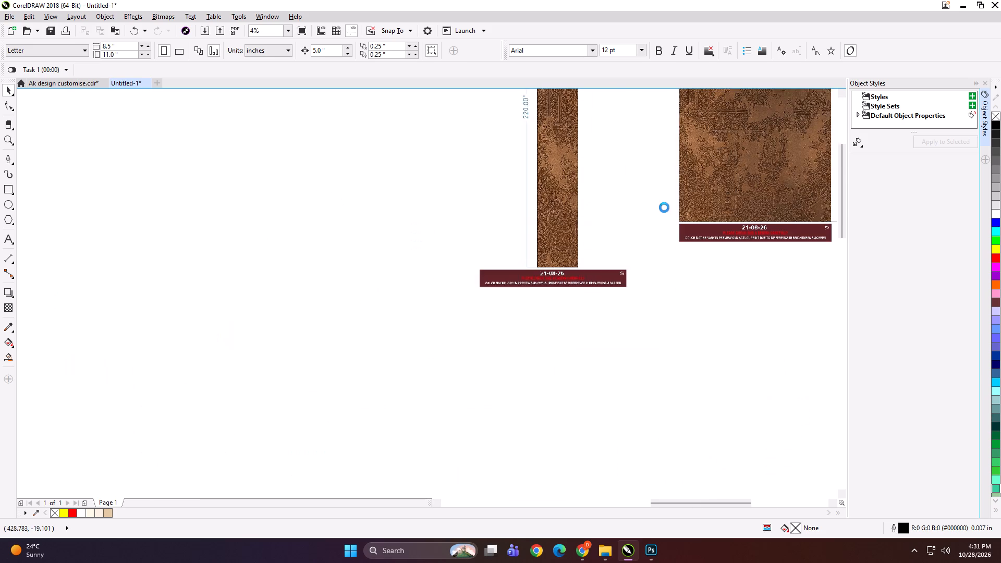
{"action": "scroll", "coordinate": [622, 190], "scroll_direction": "down", "scroll_amount": 2}
{"action": "scroll", "coordinate": [738, 464], "scroll_direction": "up", "scroll_amount": 2}
{"action": "scroll", "coordinate": [560, 237], "scroll_direction": "down", "scroll_amount": 2}
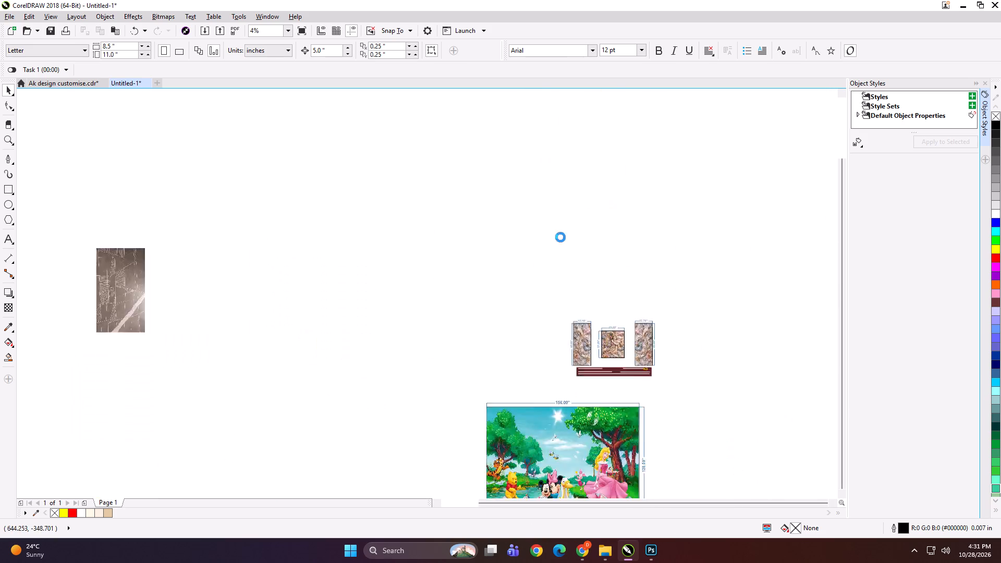
{"action": "scroll", "coordinate": [270, 375], "scroll_direction": "up", "scroll_amount": 1}
{"action": "scroll", "coordinate": [380, 368], "scroll_direction": "down", "scroll_amount": 2}
{"action": "left_click_drag", "start_coordinate": [520, 465], "coordinate": [529, 479]}
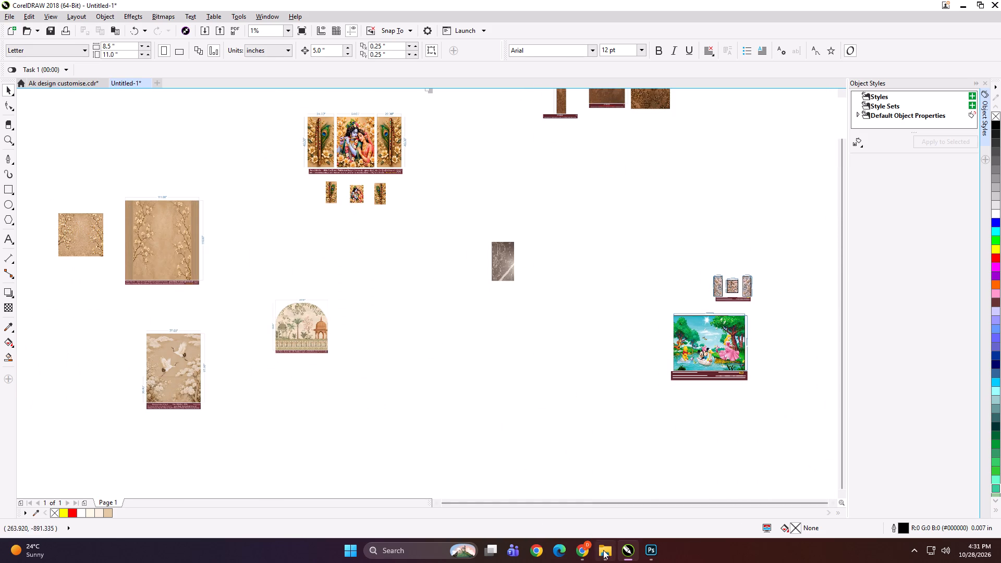
Bring the file 111x119 from folder 28 into the drawing and place it directly right of the 111" × 119" blossom layout.
{"action": "left_click", "coordinate": [603, 550]}
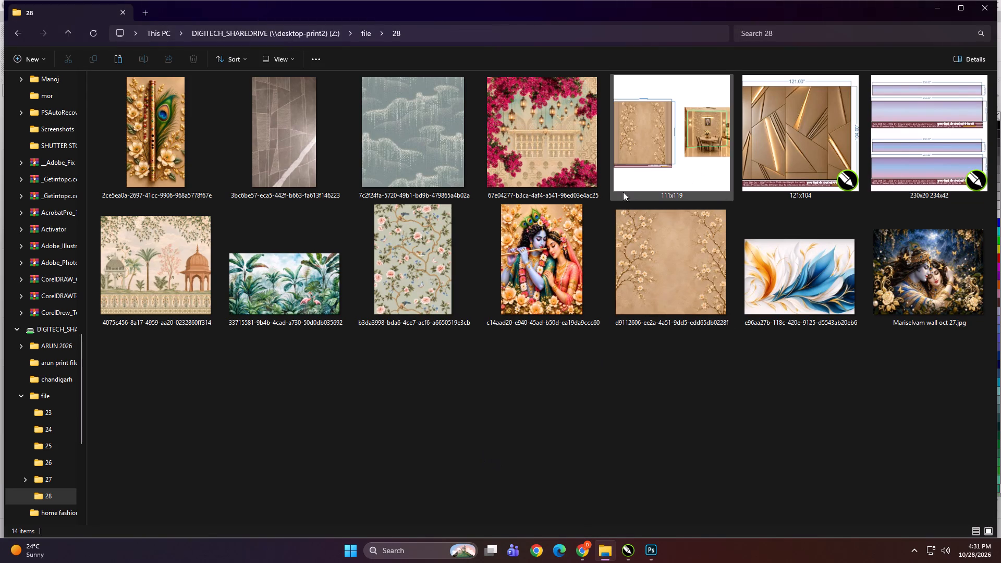
{"action": "left_click", "coordinate": [629, 181]}
{"action": "left_click_drag", "start_coordinate": [658, 115], "coordinate": [632, 553]}
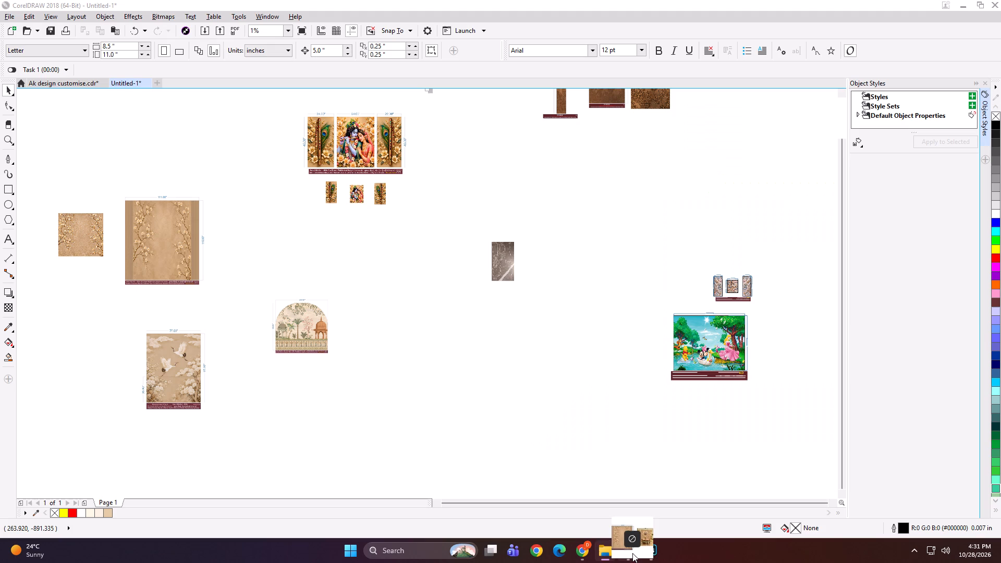
{"action": "left_click_drag", "start_coordinate": [632, 553], "coordinate": [419, 369]}
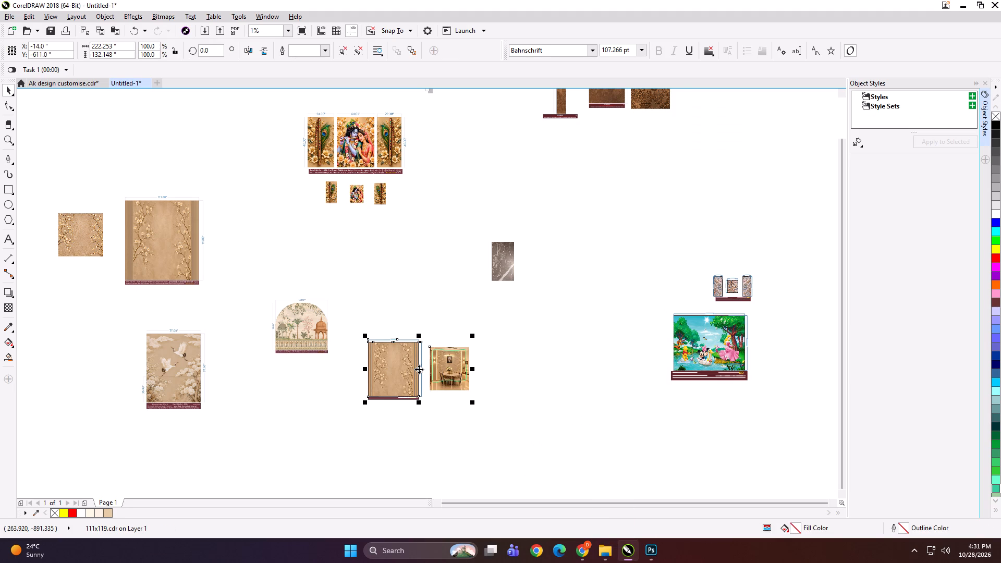
{"action": "left_click_drag", "start_coordinate": [394, 369], "coordinate": [425, 377]}
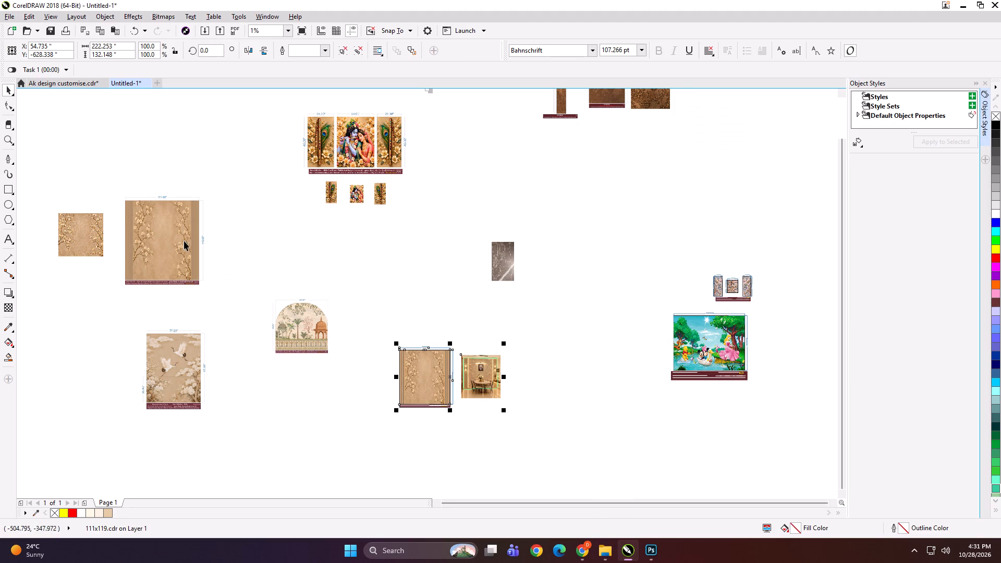
{"action": "left_click_drag", "start_coordinate": [424, 390], "coordinate": [238, 261]}
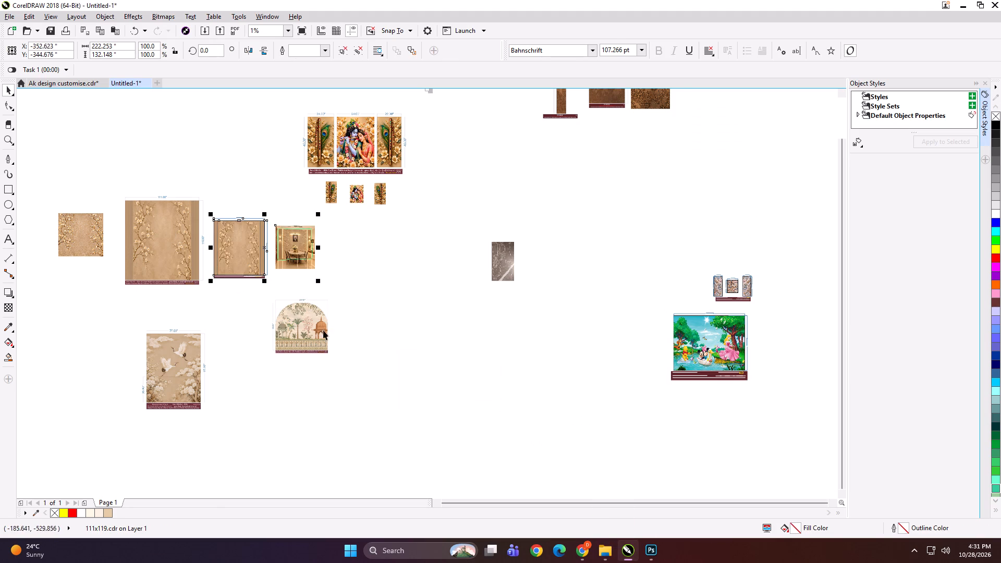
Move the arched garden mural with its dimensions and caption down, clear of the 111x119 file.
{"action": "left_click_drag", "start_coordinate": [308, 325], "coordinate": [307, 380]}
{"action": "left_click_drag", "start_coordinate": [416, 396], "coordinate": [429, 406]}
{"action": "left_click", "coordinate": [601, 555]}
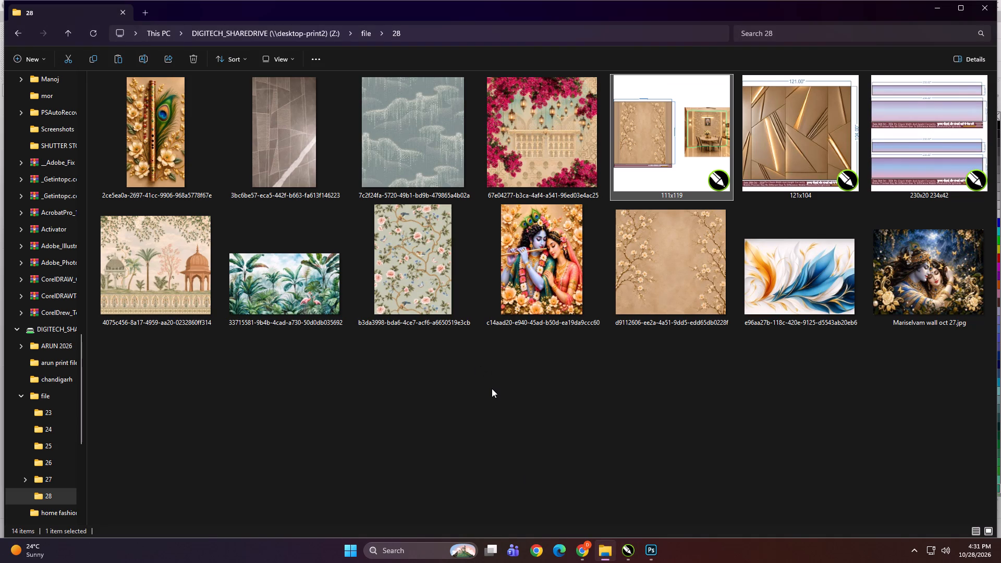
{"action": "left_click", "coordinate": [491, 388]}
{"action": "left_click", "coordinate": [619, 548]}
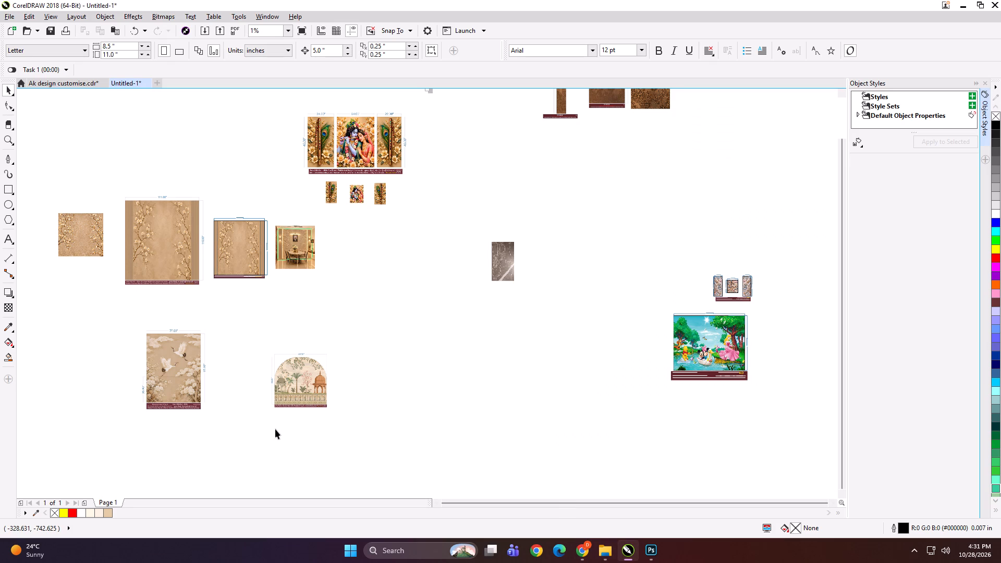
Arrange the 77" × 97" crane layout and the 100" × 90" arched garden mural close together, side by side.
{"action": "scroll", "coordinate": [173, 413], "scroll_direction": "up", "scroll_amount": 1}
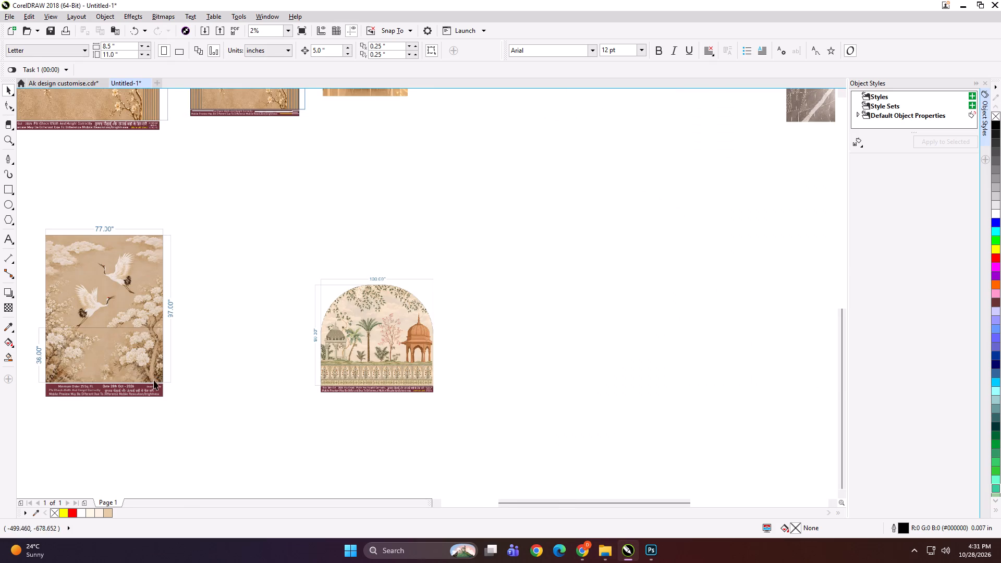
{"action": "scroll", "coordinate": [153, 381], "scroll_direction": "up", "scroll_amount": 1}
{"action": "left_click_drag", "start_coordinate": [149, 363], "coordinate": [186, 384]}
{"action": "left_click_drag", "start_coordinate": [602, 339], "coordinate": [522, 331]}
{"action": "left_click_drag", "start_coordinate": [202, 278], "coordinate": [272, 308]}
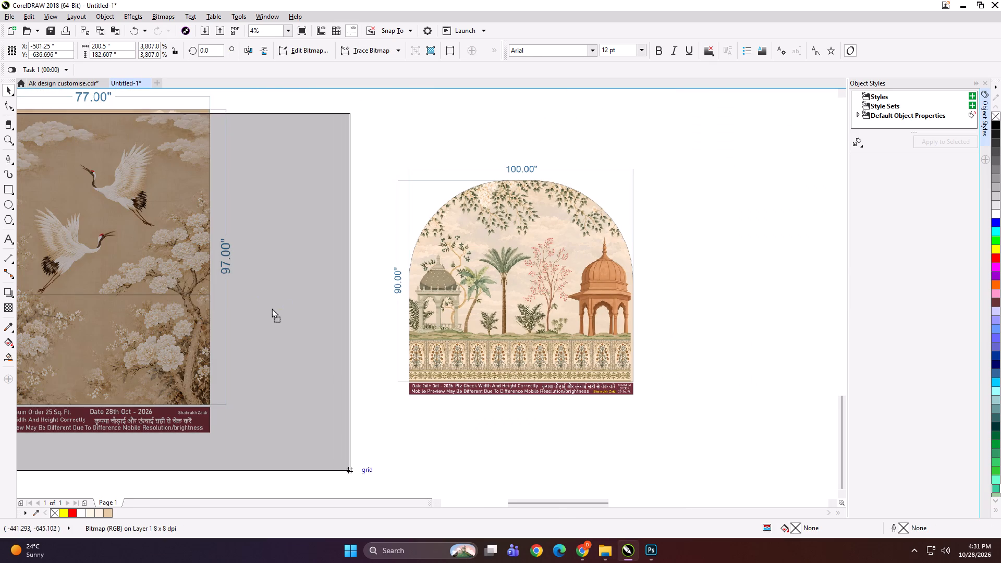
{"action": "left_click_drag", "start_coordinate": [272, 308], "coordinate": [308, 323]}
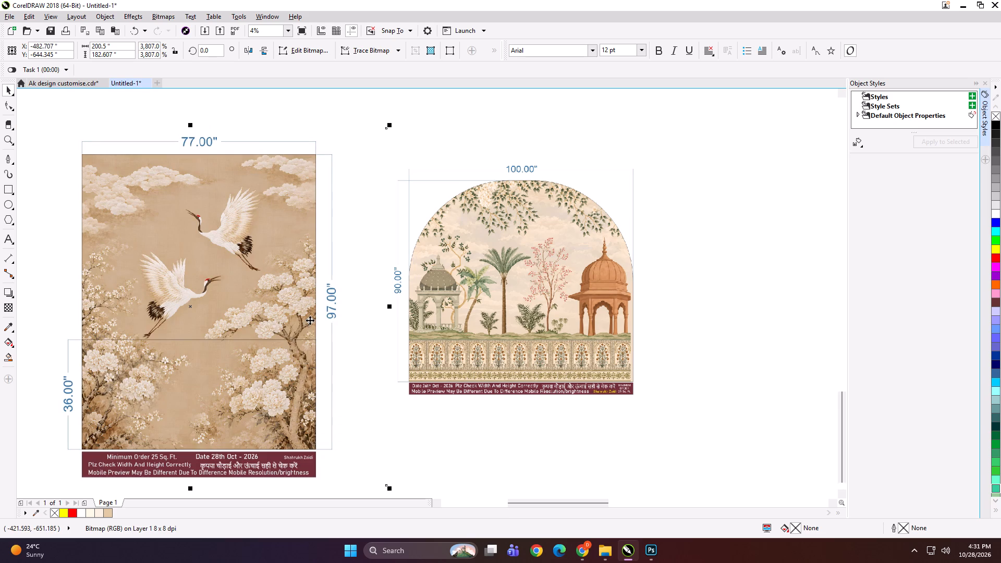
{"action": "left_click_drag", "start_coordinate": [447, 313], "coordinate": [453, 313]}
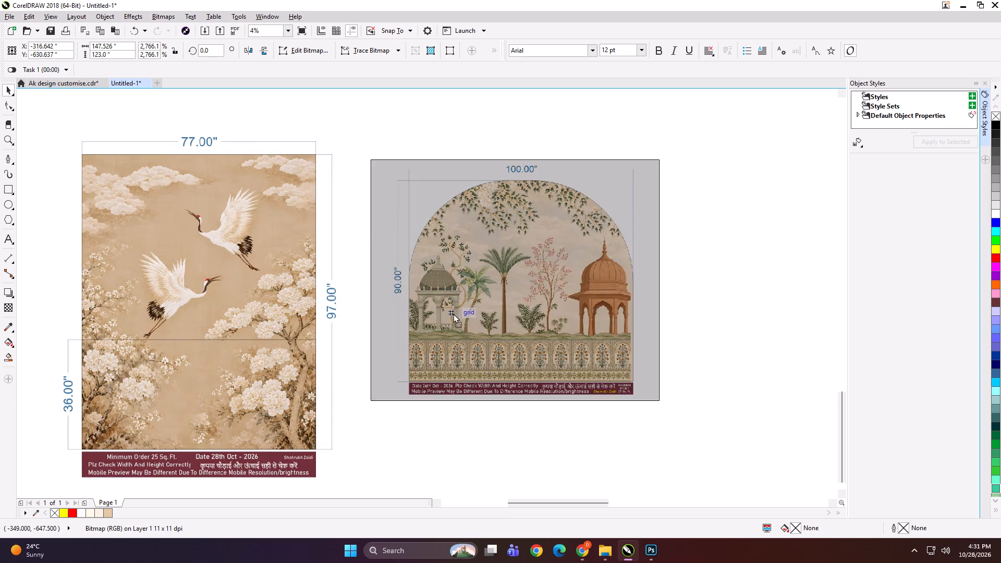
{"action": "left_click_drag", "start_coordinate": [453, 313], "coordinate": [455, 314]}
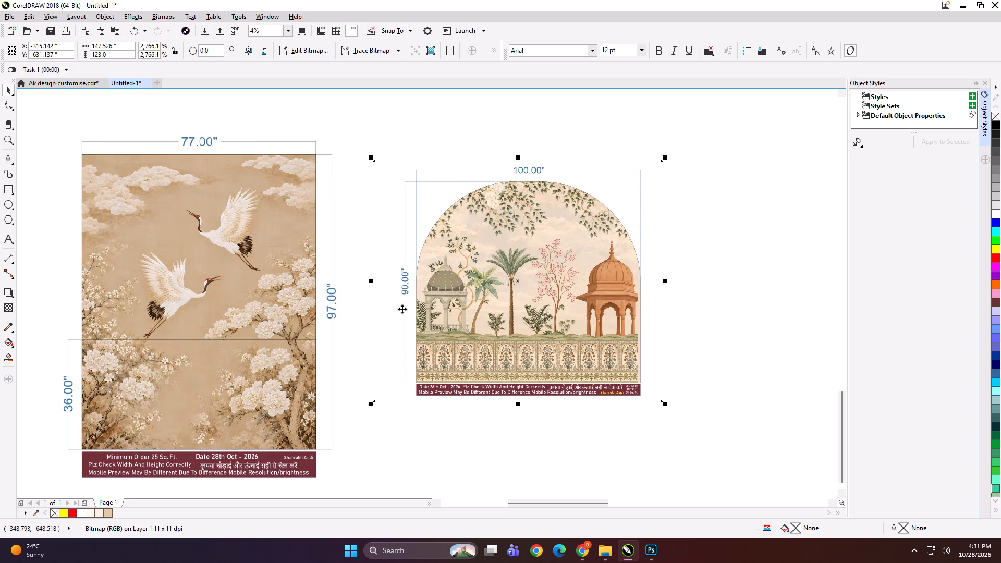
Bring the garden image 4075c456 from folder 28 into the drawing and place it just right of the arched garden mural.
{"action": "scroll", "coordinate": [369, 304], "scroll_direction": "down", "scroll_amount": 2}
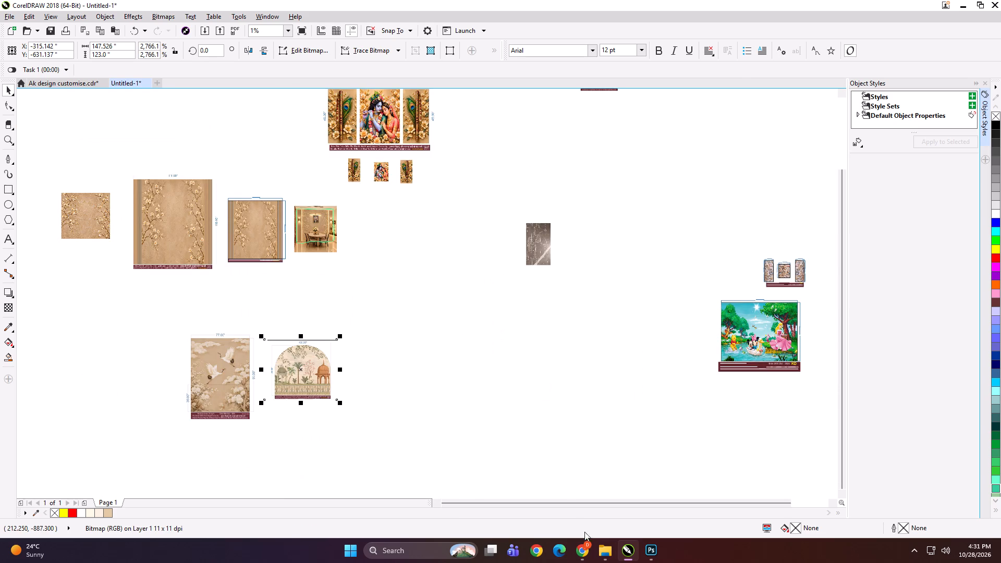
{"action": "left_click", "coordinate": [599, 546]}
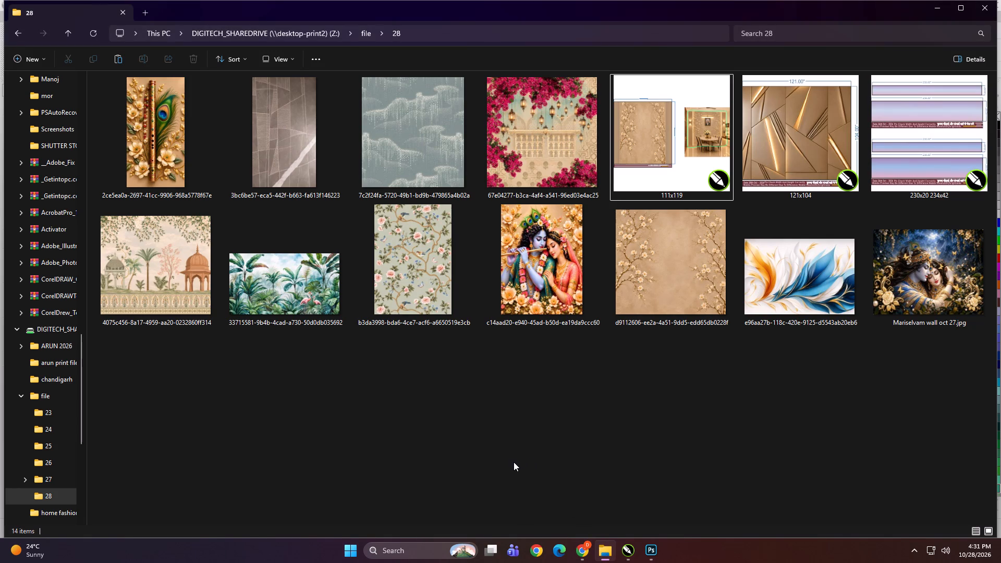
{"action": "left_click", "coordinate": [162, 302]}
{"action": "left_click_drag", "start_coordinate": [156, 255], "coordinate": [628, 552]}
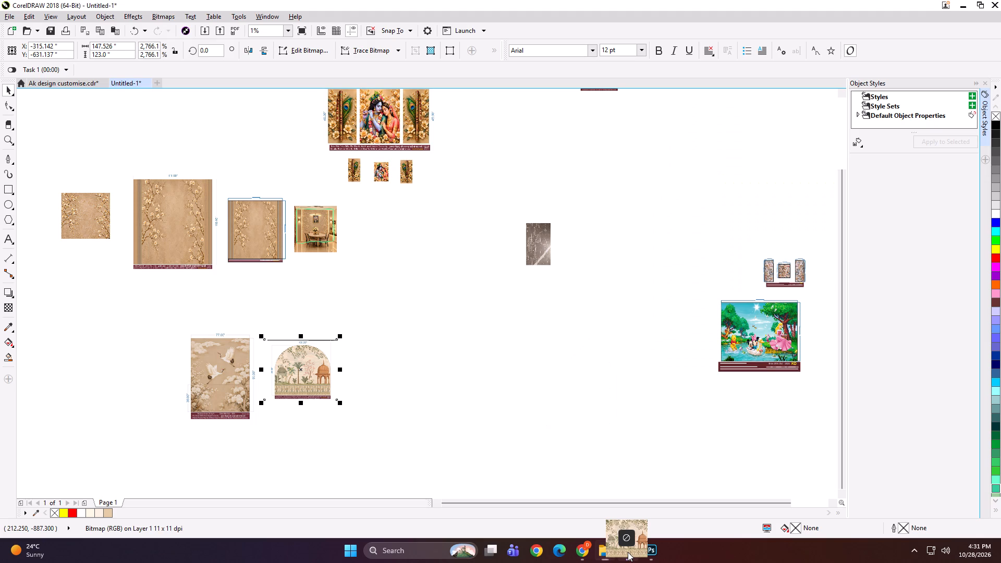
{"action": "left_click_drag", "start_coordinate": [628, 552], "coordinate": [463, 411]}
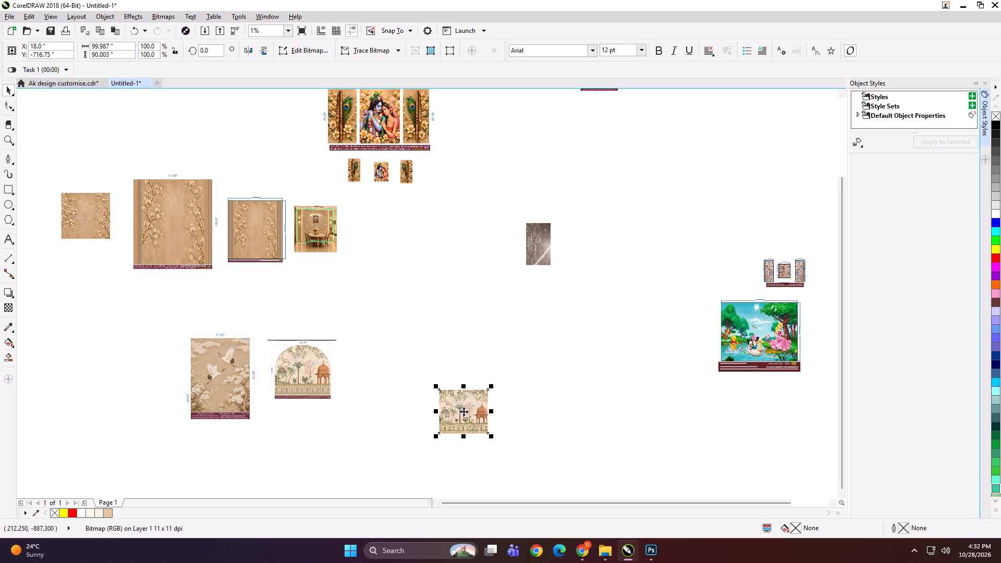
{"action": "left_click_drag", "start_coordinate": [463, 411], "coordinate": [397, 386]}
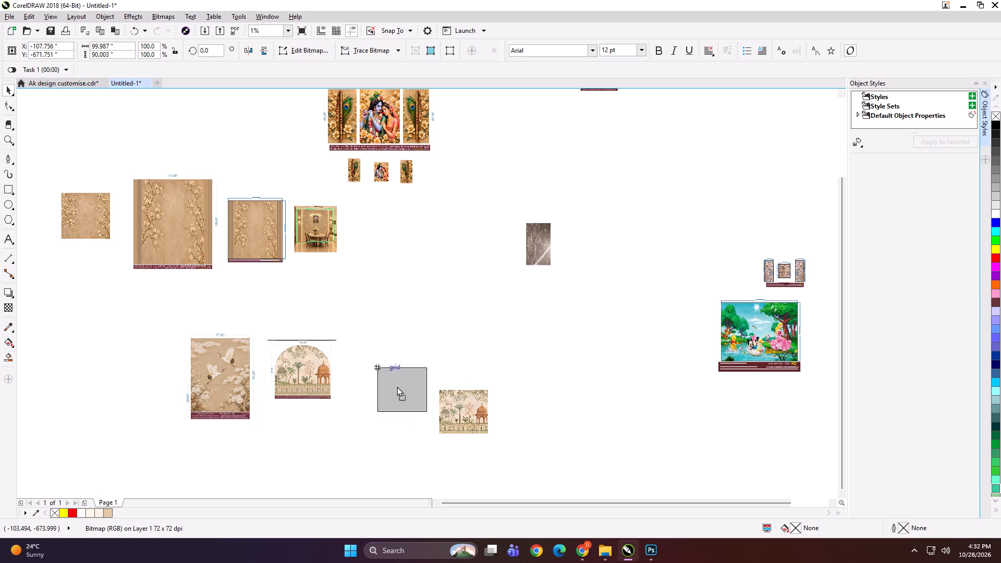
{"action": "left_click_drag", "start_coordinate": [397, 386], "coordinate": [374, 374]}
Move the crane layout with its dimensions and caption left and down, away from the arched garden mural.
{"action": "left_click_drag", "start_coordinate": [234, 371], "coordinate": [192, 371]}
{"action": "left_click", "coordinate": [602, 546]}
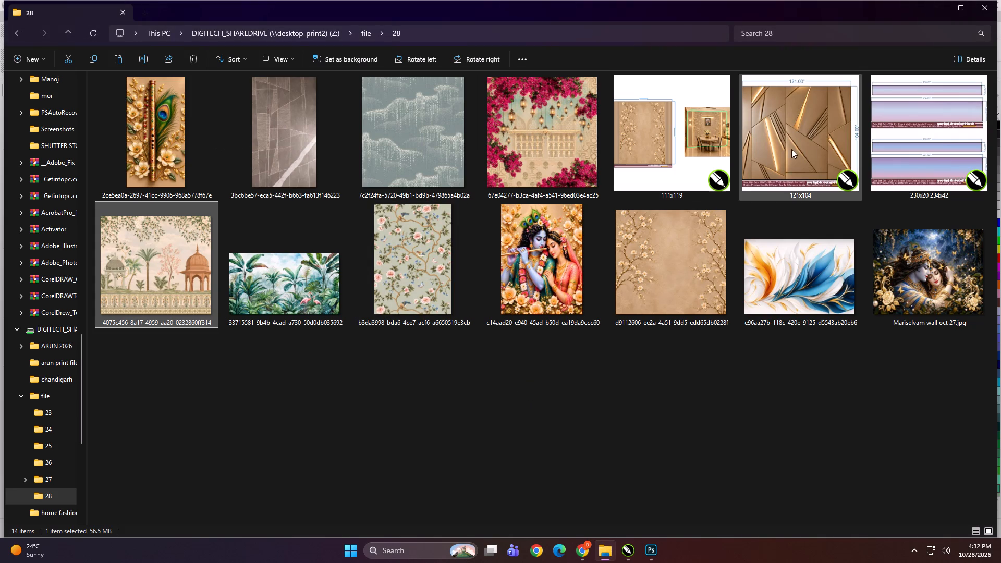
{"action": "left_click", "coordinate": [581, 413]}
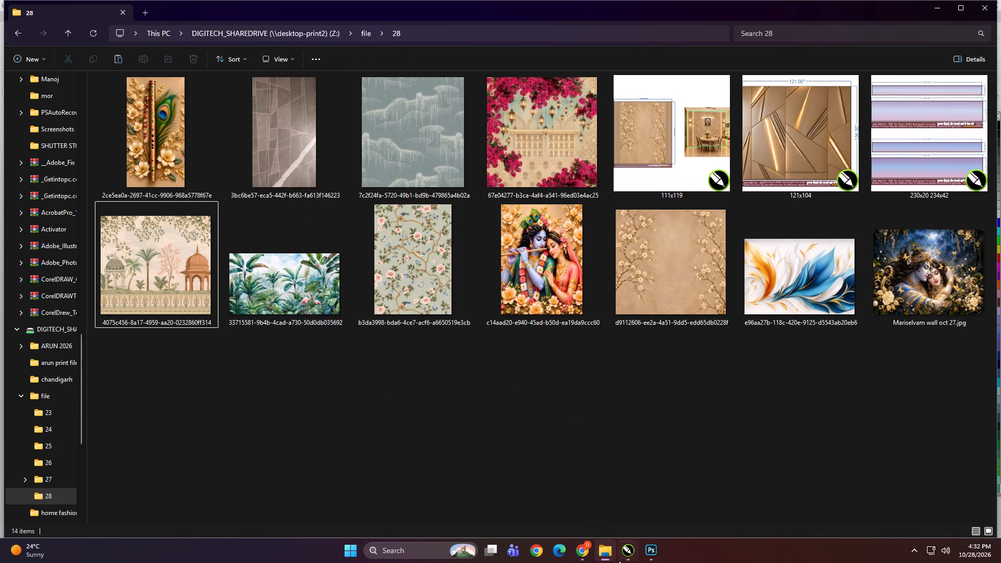
{"action": "left_click", "coordinate": [625, 560]}
{"action": "left_click", "coordinate": [496, 407]}
{"action": "left_click_drag", "start_coordinate": [193, 357], "coordinate": [172, 388]}
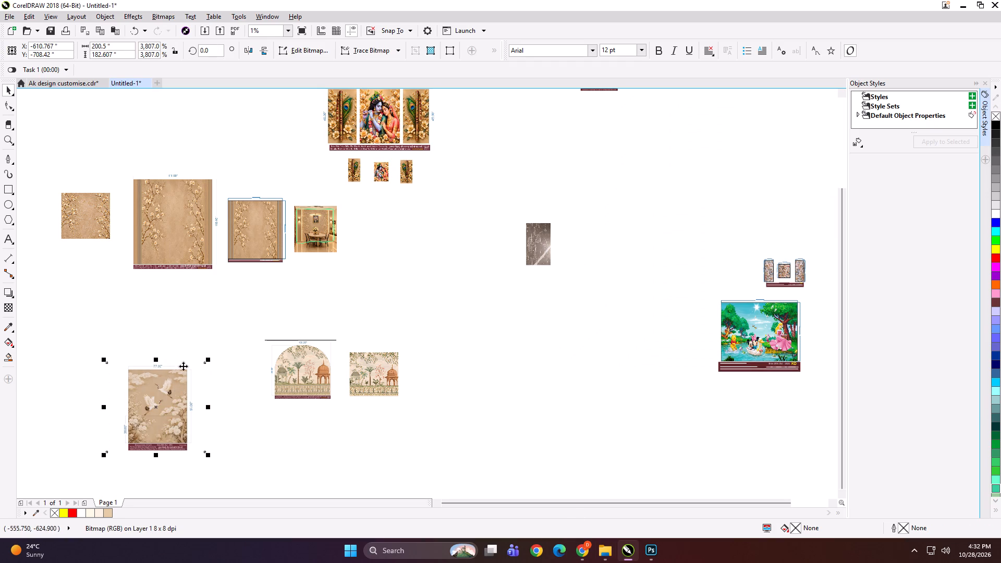
Resize the rectangular garden image to the arched mural's dimensions, with a width of 100 inches.
{"action": "scroll", "coordinate": [365, 389], "scroll_direction": "up", "scroll_amount": 1}
{"action": "scroll", "coordinate": [470, 291], "scroll_direction": "up", "scroll_amount": 1}
{"action": "left_click", "coordinate": [545, 268]}
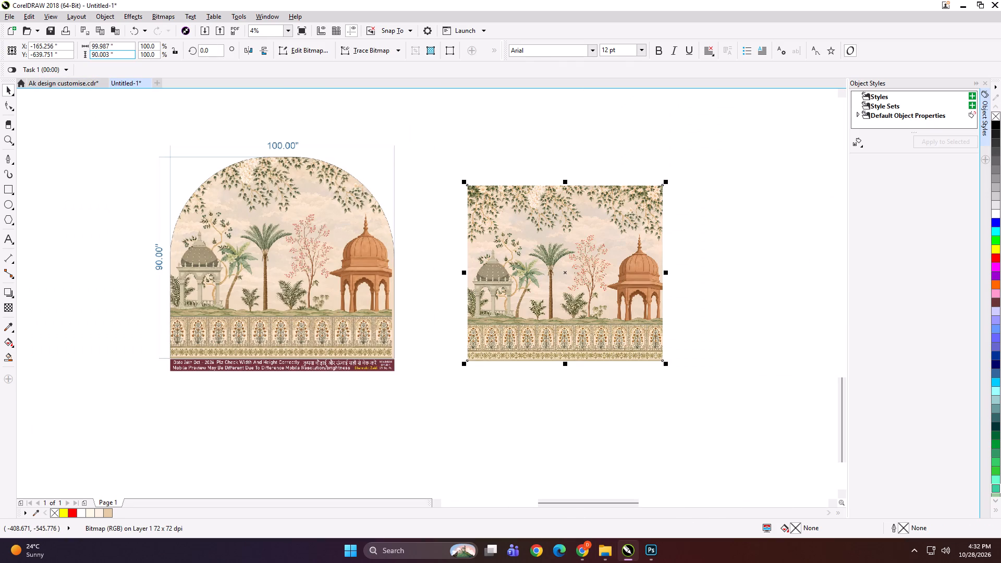
{"action": "left_click_drag", "start_coordinate": [122, 44], "coordinate": [46, 45]}
{"action": "type", "text": "100"}
{"action": "key", "text": "Tab"}
{"action": "type", "text": "9"}
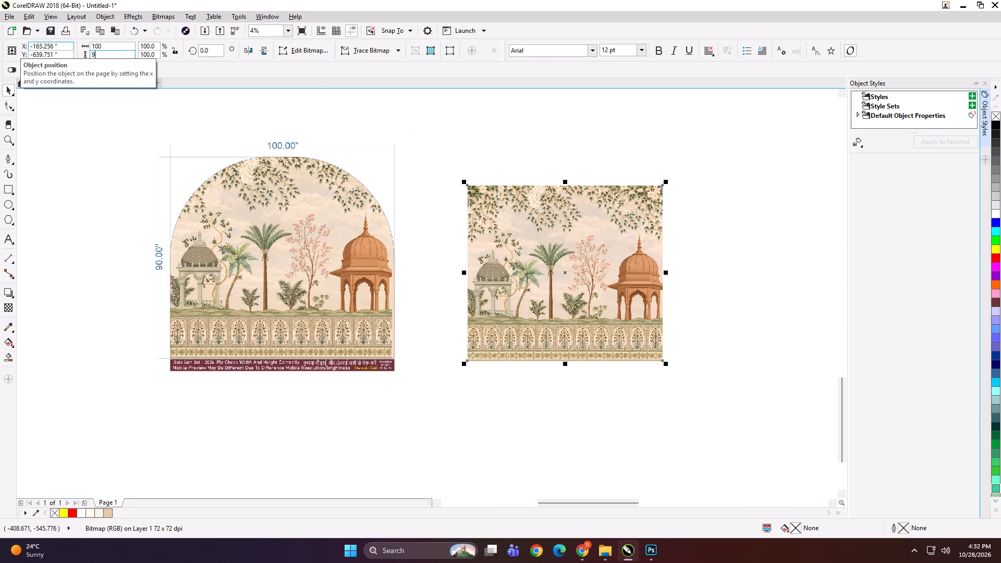
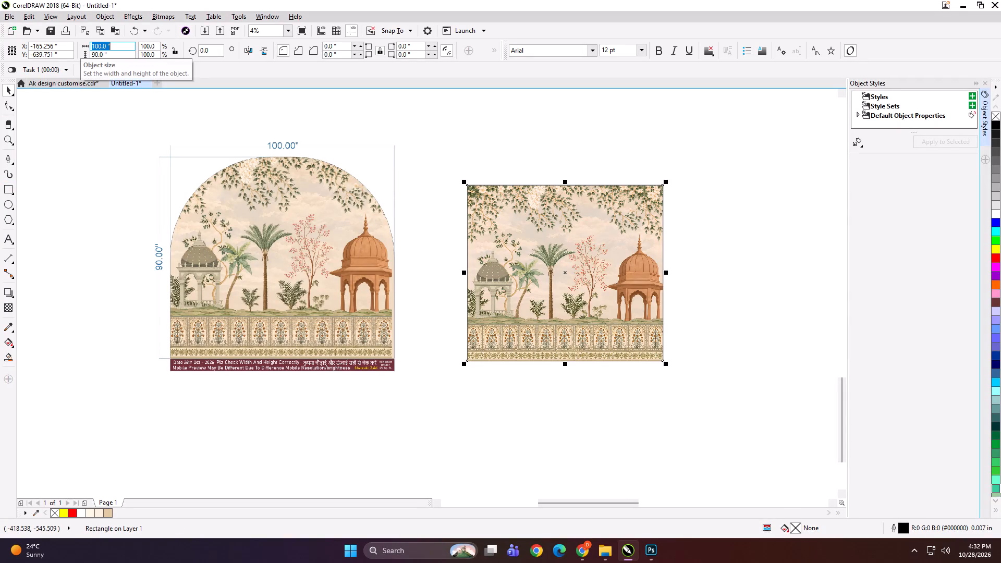
Narrow the rectangular frame on the garden image to 53 inches wide and align it with the image's left edge.
{"action": "type", "text": "3"}
{"action": "key", "text": "Return"}
{"action": "left_click", "coordinate": [499, 253], "text": "shift"}
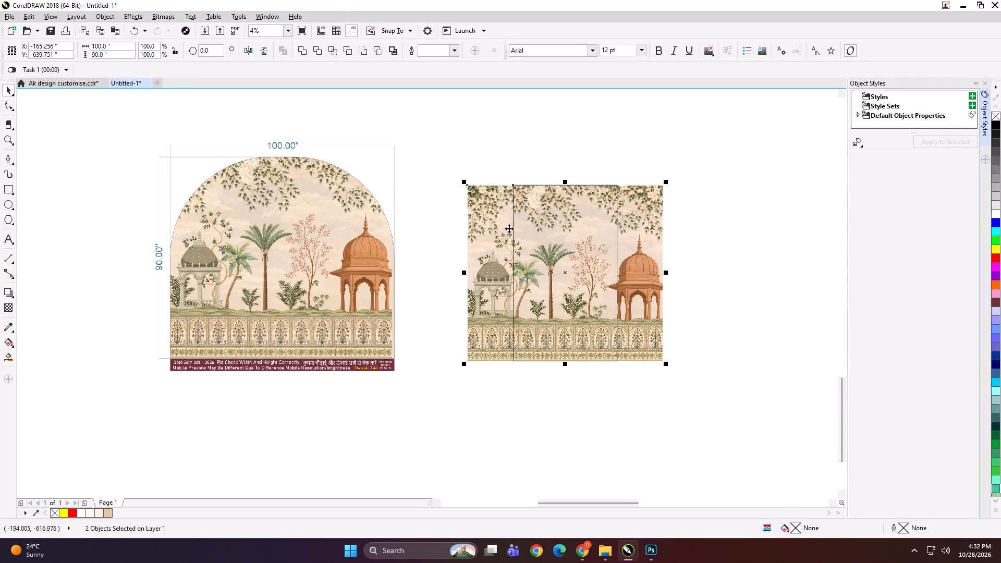
{"action": "key", "text": "l"}
{"action": "left_click", "coordinate": [524, 151]}
Make a mirrored copy of the 53-inch frame directly against its right side, covering the rest of the garden image.
{"action": "left_click", "coordinate": [522, 240]}
{"action": "left_click_drag", "start_coordinate": [461, 274], "coordinate": [619, 271]}
{"action": "right_click", "coordinate": [619, 271], "text": "ctrl"}
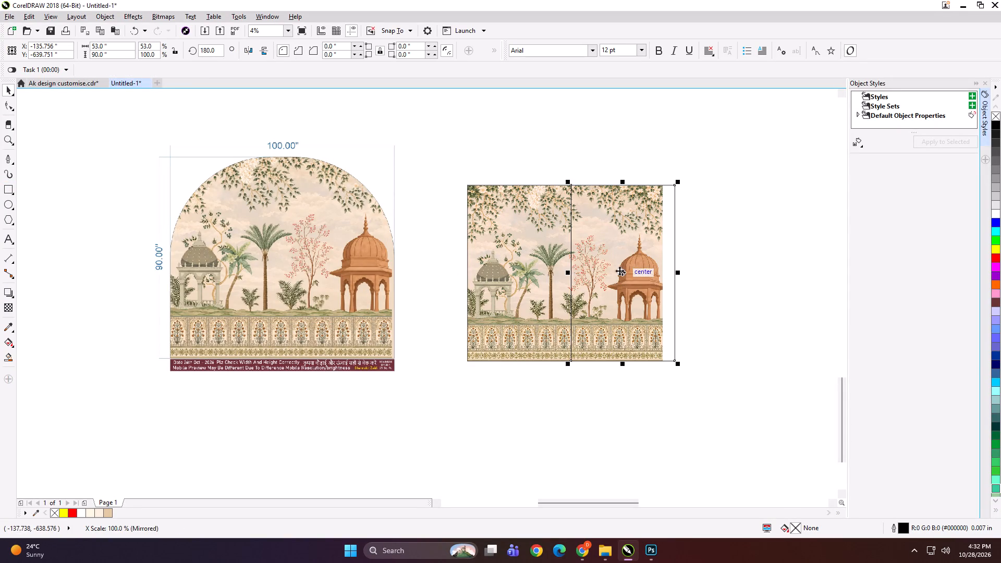
{"action": "key", "text": "Left"}
{"action": "key", "text": "Right"}
{"action": "left_click", "coordinate": [705, 279]}
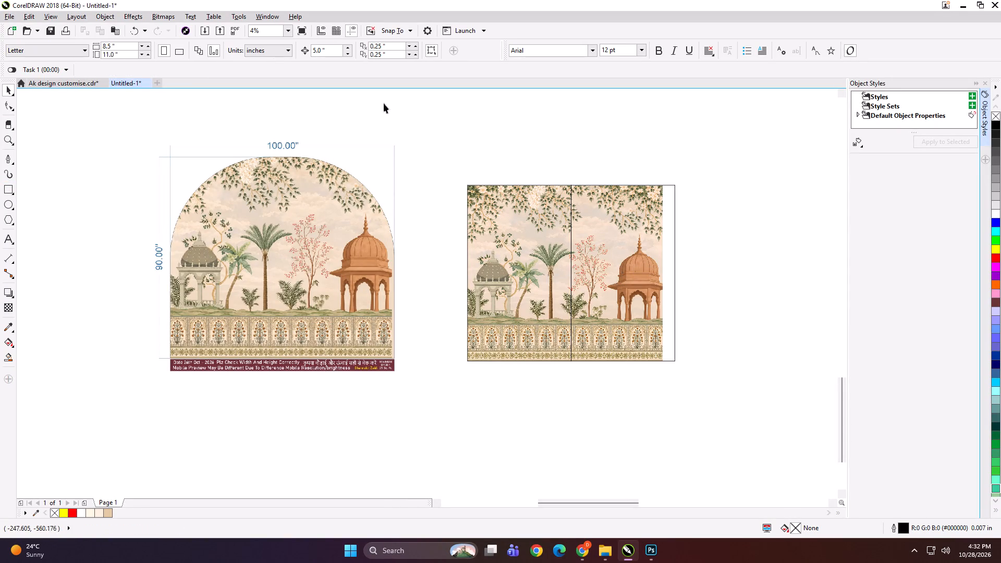
With a 0.5-inch nudge distance, overlap the second frame onto the first and narrow it to the garden image's right edge.
{"action": "left_click_drag", "start_coordinate": [329, 52], "coordinate": [286, 55]}
{"action": "type", "text": ".5"}
{"action": "key", "text": "Return"}
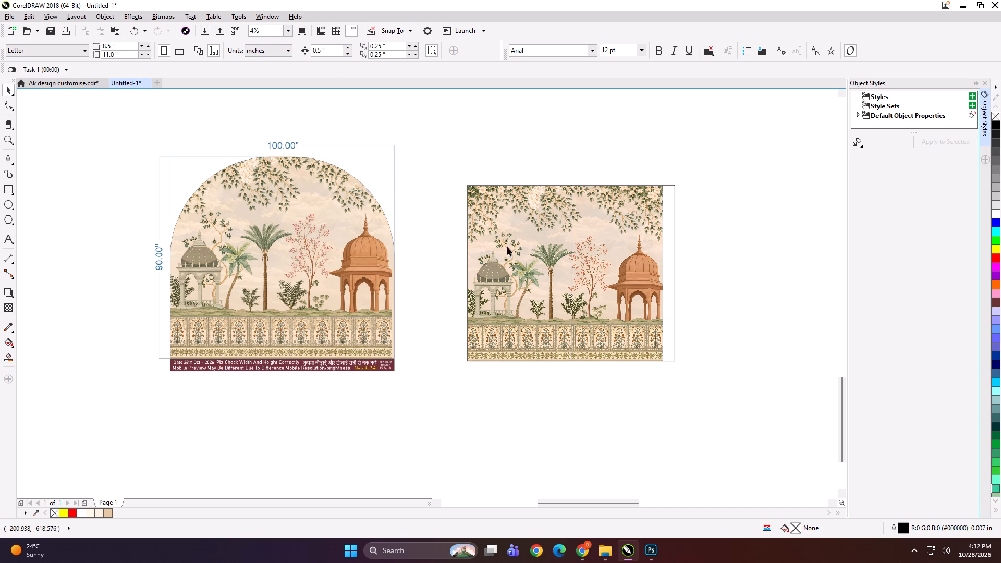
{"action": "left_click", "coordinate": [595, 276]}
{"action": "key", "text": "Left"}
{"action": "left_click_drag", "start_coordinate": [678, 273], "coordinate": [669, 272]}
Group the two frames, fit the garden image into them, and ungroup the result into two separate image panels.
{"action": "left_click", "coordinate": [544, 230], "text": "shift"}
{"action": "key", "text": "ctrl+g"}
{"action": "left_click", "coordinate": [540, 165]}
{"action": "left_click", "coordinate": [537, 243], "text": "alt"}
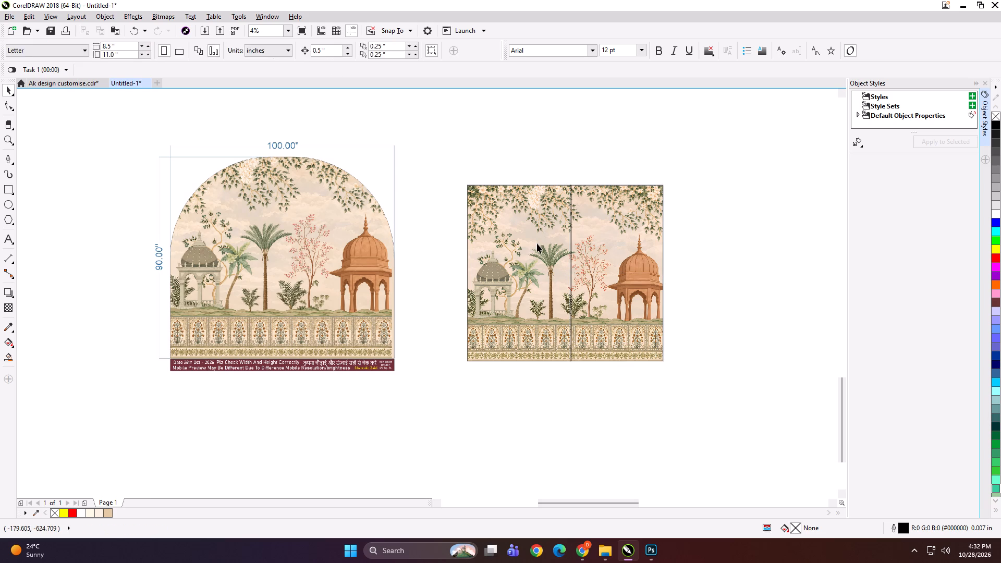
{"action": "key", "text": "shift+Return"}
{"action": "left_click", "coordinate": [557, 230]}
{"action": "key", "text": "ctrl+u"}
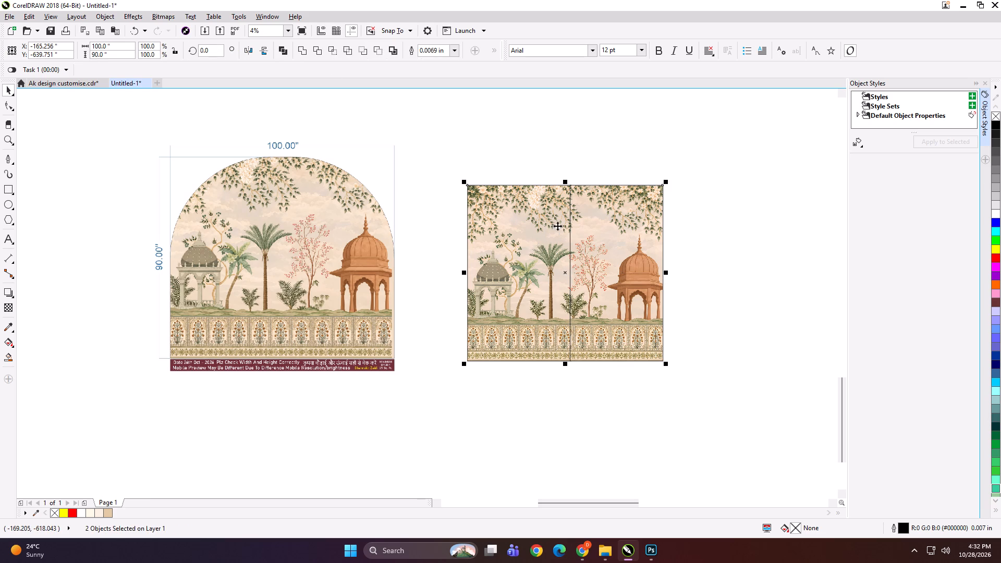
{"action": "left_click", "coordinate": [559, 153]}
Label the left panel "100*90 PANEL 1" and the right panel "100*90 PANEL 2" at their top edges.
{"action": "left_click", "coordinate": [12, 237]}
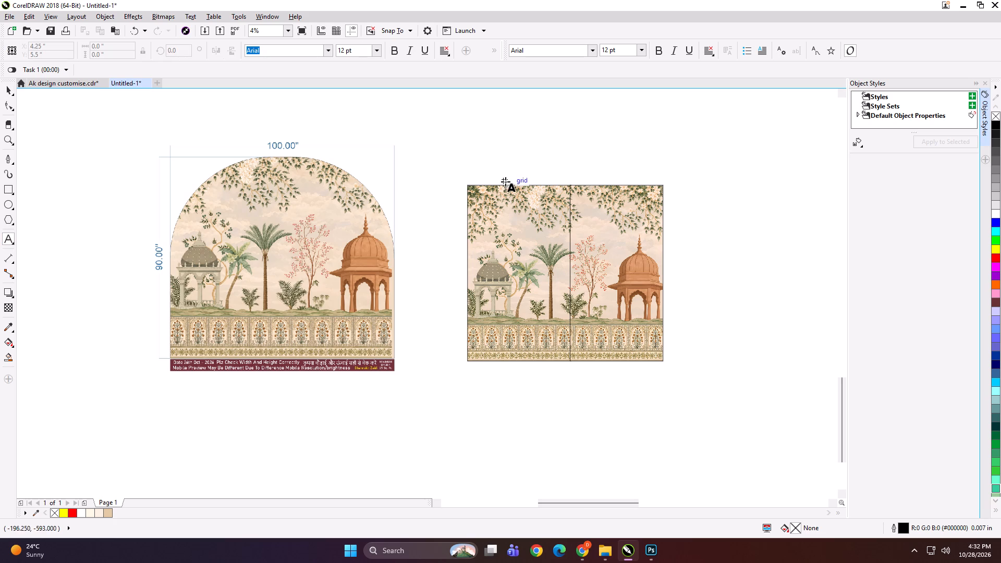
{"action": "left_click", "coordinate": [506, 183]}
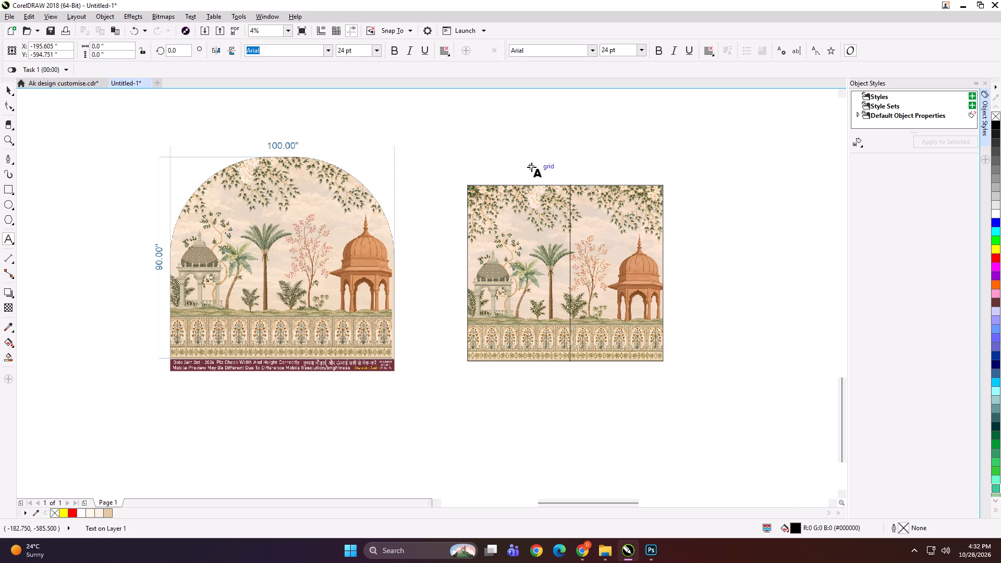
{"action": "type", "text": "100*90 PANEL 1"}
{"action": "key", "text": "ctrl+a"}
{"action": "key", "text": "ctrl+c"}
{"action": "left_click", "coordinate": [599, 183]}
{"action": "key", "text": "ctrl+v"}
{"action": "key", "text": "BackSpace"}
{"action": "key", "text": "2"}
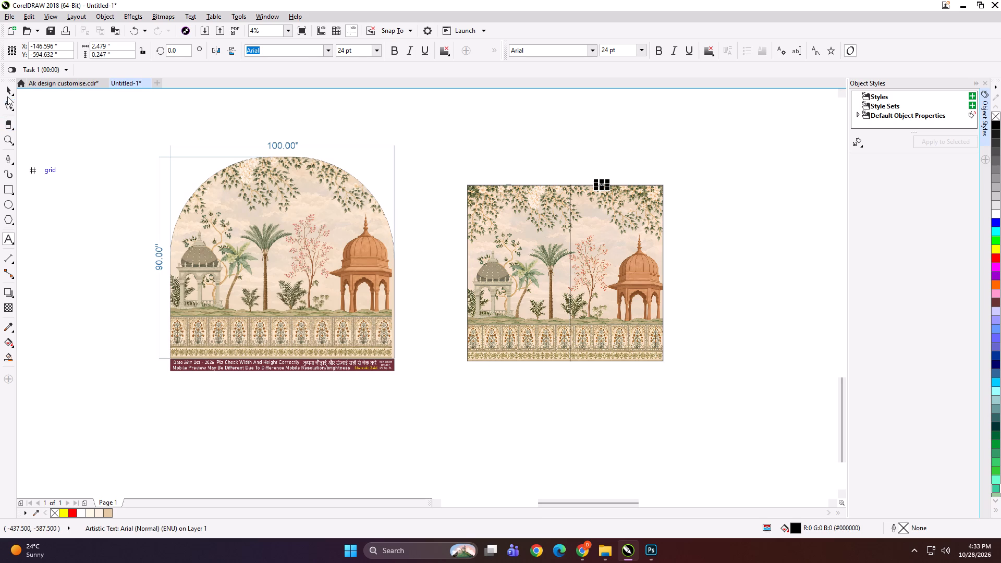
Group each panel label with its own garden image panel.
{"action": "left_click", "coordinate": [7, 94]}
{"action": "left_click", "coordinate": [597, 239], "text": "shift"}
{"action": "key", "text": "ctrl+g"}
{"action": "left_click_drag", "start_coordinate": [597, 153], "coordinate": [424, 416]}
{"action": "key", "text": "ctrl+g"}
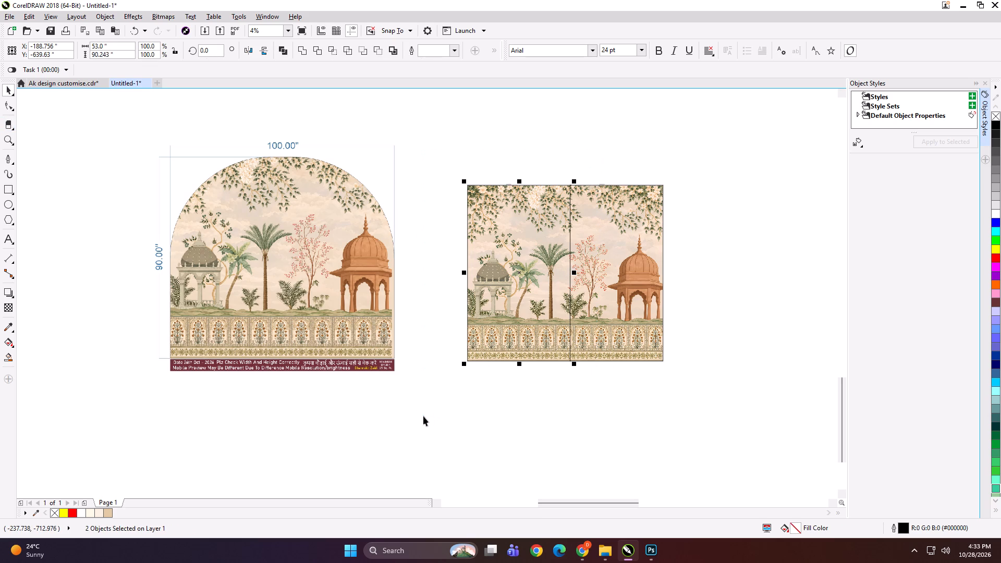
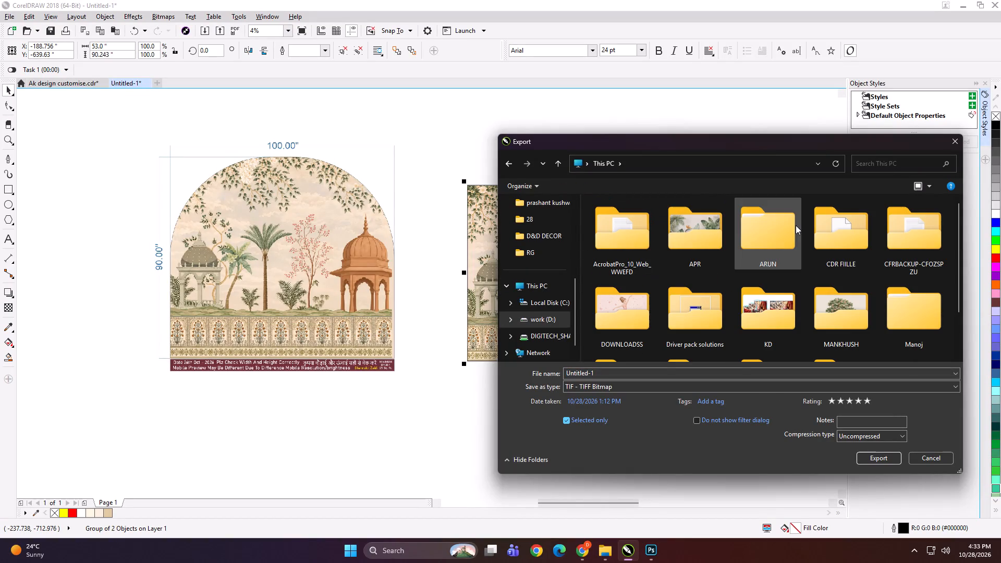
Set the export location to the folder KD > PRINT FILE > 28 on the work (D:) drive.
{"action": "scroll", "coordinate": [746, 274], "scroll_direction": "down", "scroll_amount": 4, "text": "ctrl"}
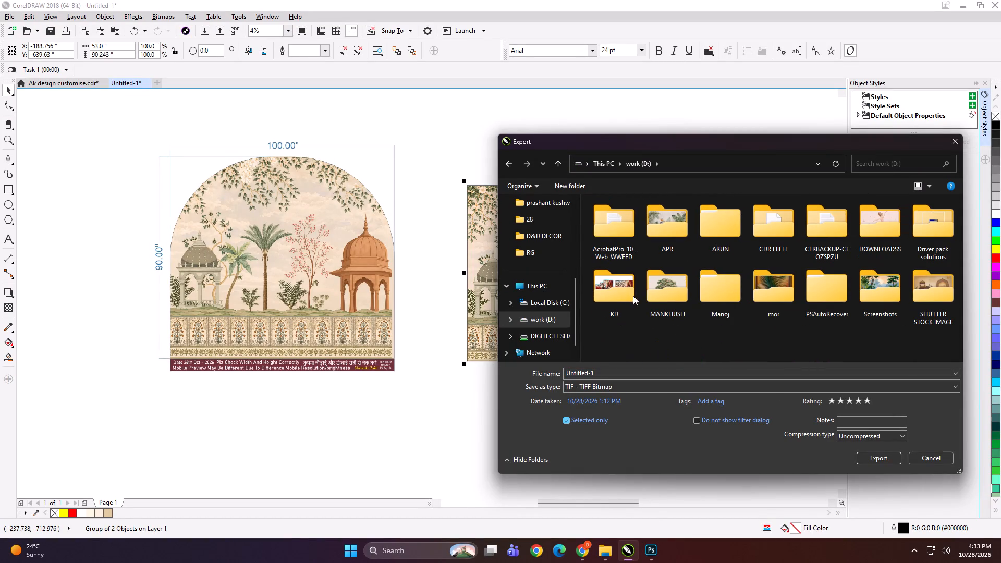
{"action": "double_click", "coordinate": [628, 295]}
{"action": "scroll", "coordinate": [702, 296], "scroll_direction": "down", "scroll_amount": 3, "text": "ctrl"}
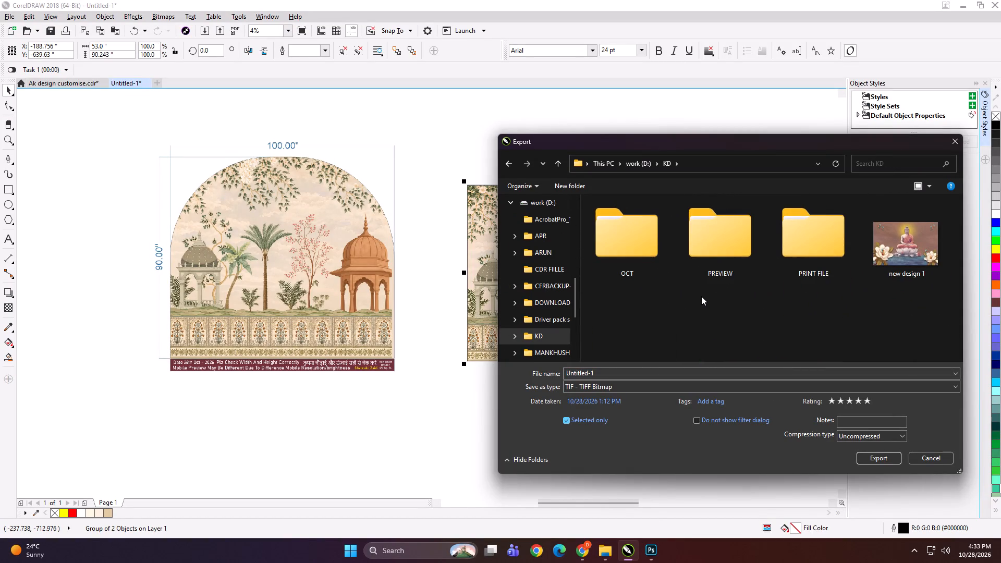
{"action": "double_click", "coordinate": [815, 253]}
{"action": "left_click", "coordinate": [744, 308]}
{"action": "double_click", "coordinate": [796, 276]}
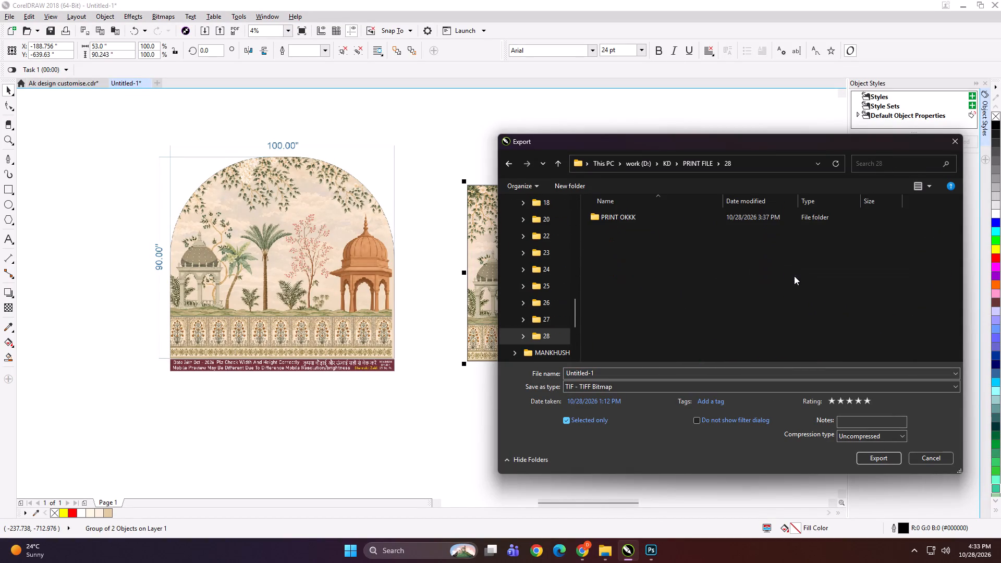
{"action": "left_click", "coordinate": [693, 281]}
Create a folder named "Wallpaper world" inside folder 28 and open it as the export destination.
{"action": "left_click", "coordinate": [576, 190]}
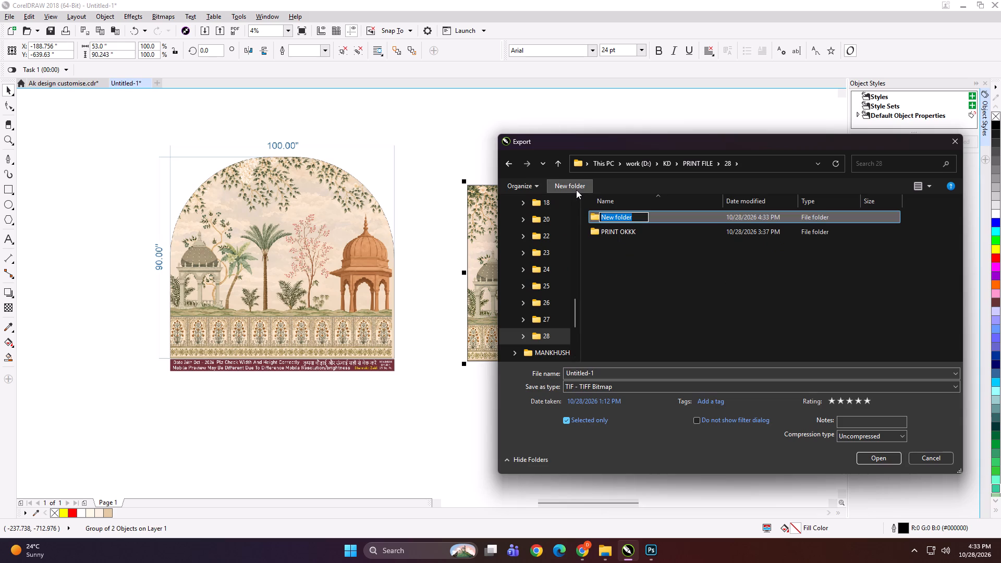
{"action": "type", "text": "10"}
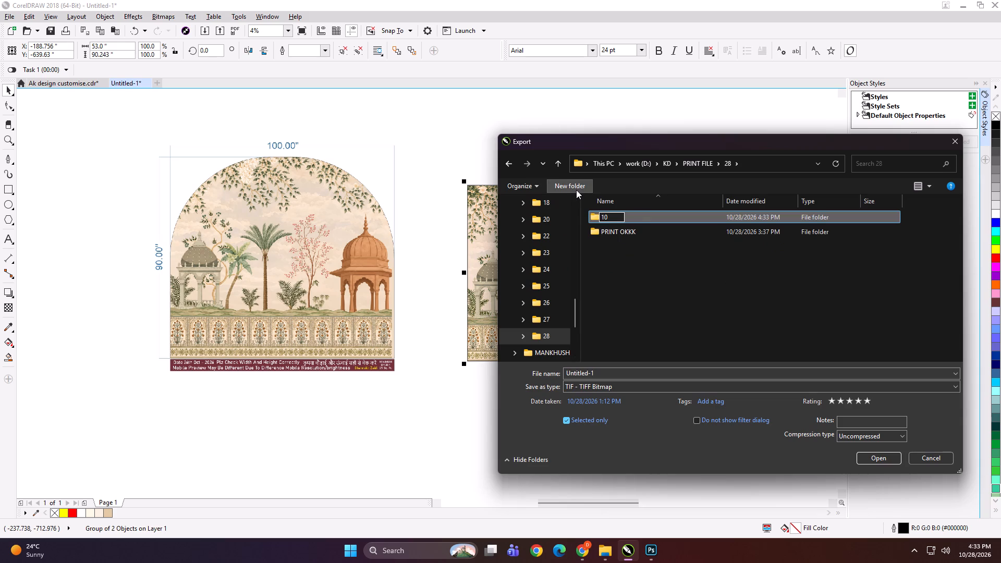
{"action": "key", "text": "ctrl+a"}
{"action": "key", "text": "ctrl+v"}
{"action": "key", "text": "Return"}
{"action": "double_click", "coordinate": [650, 229]}
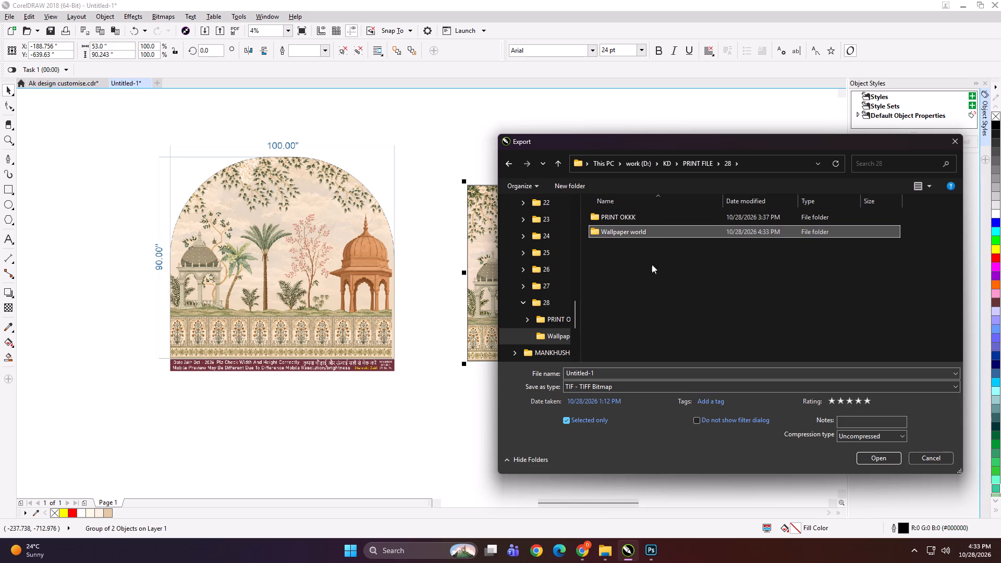
Export only the selected first garden panel as an uncompressed TIFF named "53x90 A NW".
{"action": "left_click", "coordinate": [630, 373]}
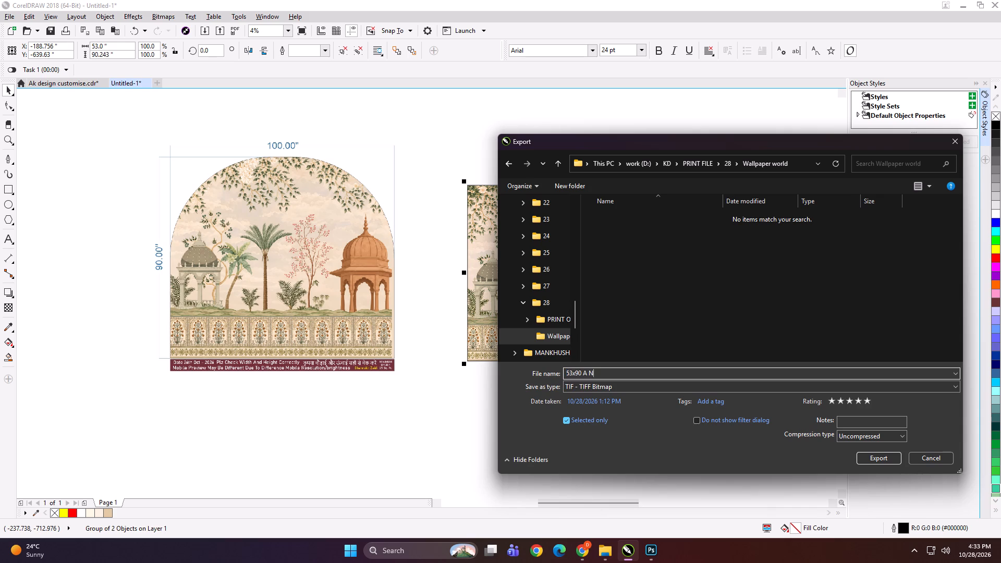
{"action": "key", "text": "Return"}
{"action": "key", "text": "Return"}
Export the second garden panel as a TIFF in the same folder, with a file name beginning "47.5x90".
{"action": "left_click", "coordinate": [632, 297]}
{"action": "key", "text": "ctrl+e"}
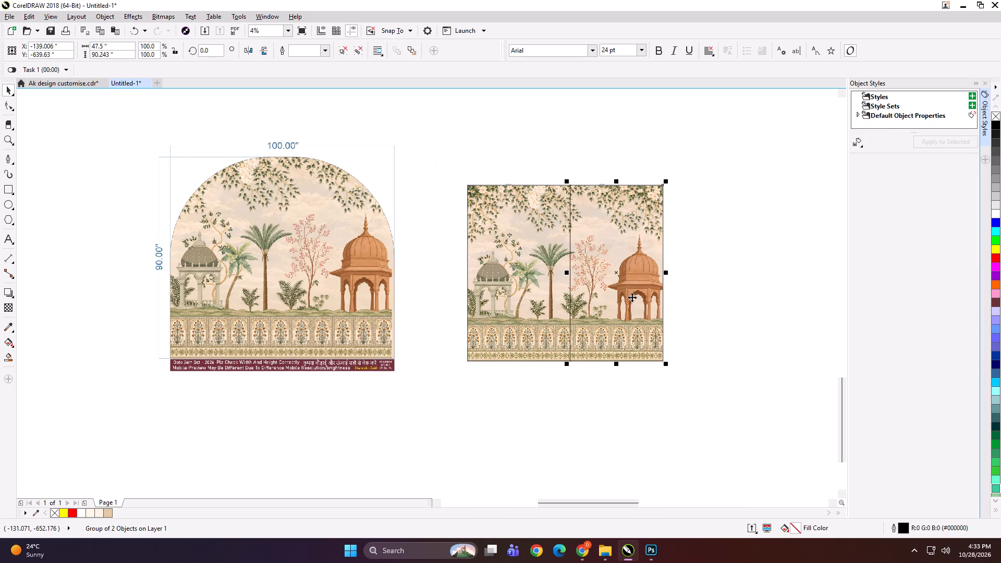
{"action": "key", "text": "ctrl+e"}
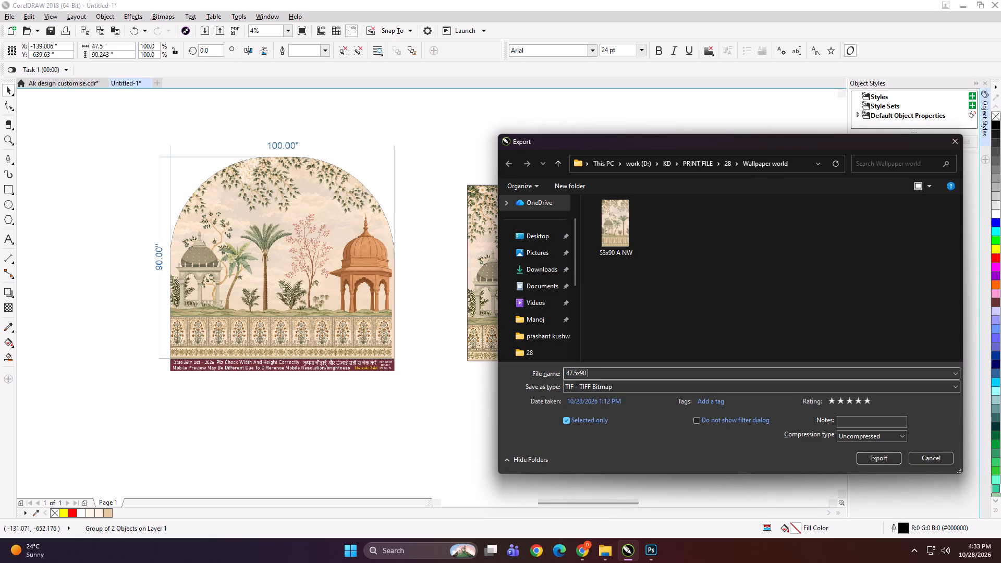
{"action": "key", "text": "Return"}
{"action": "key", "text": "Return"}
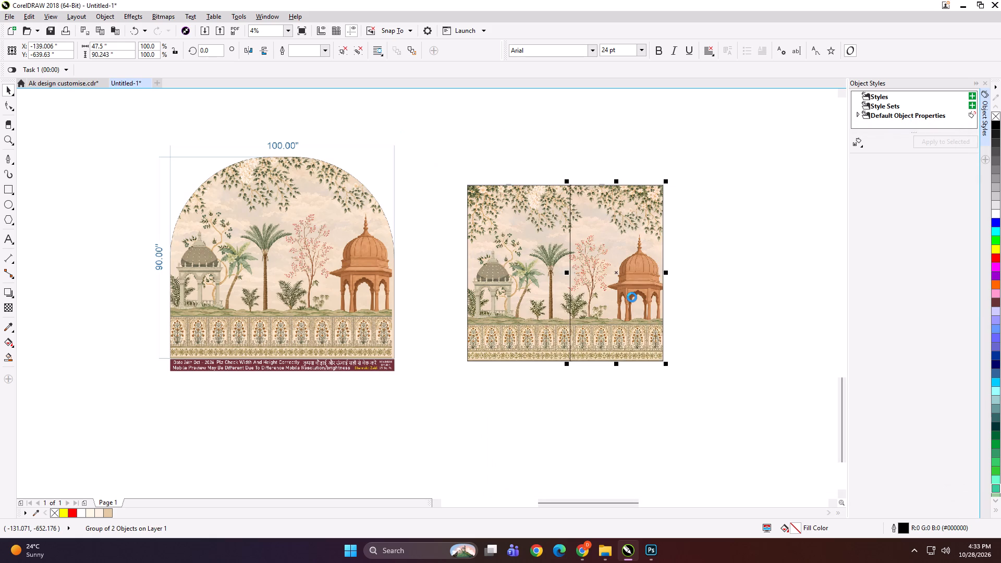
Nudge the second garden panel 4 inches to the right to leave a gap between the two panels.
{"action": "key", "text": "Right"}
{"action": "key", "text": "Right"}
{"action": "key", "text": "Right"}
{"action": "key", "text": "Right"}
{"action": "key", "text": "Right"}
{"action": "key", "text": "Right"}
{"action": "key", "text": "Right"}
{"action": "key", "text": "Right"}
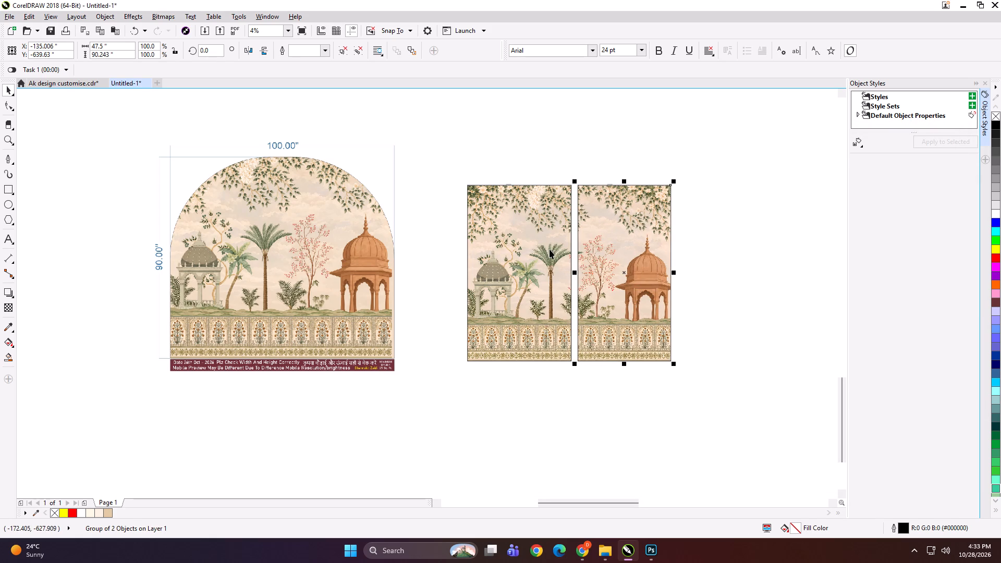
Move both garden panels up and closer to the arched layout, and enlarge them together in proportion.
{"action": "left_click", "coordinate": [549, 249], "text": "shift"}
{"action": "left_click_drag", "start_coordinate": [539, 270], "coordinate": [509, 248]}
{"action": "left_click_drag", "start_coordinate": [645, 343], "coordinate": [665, 359]}
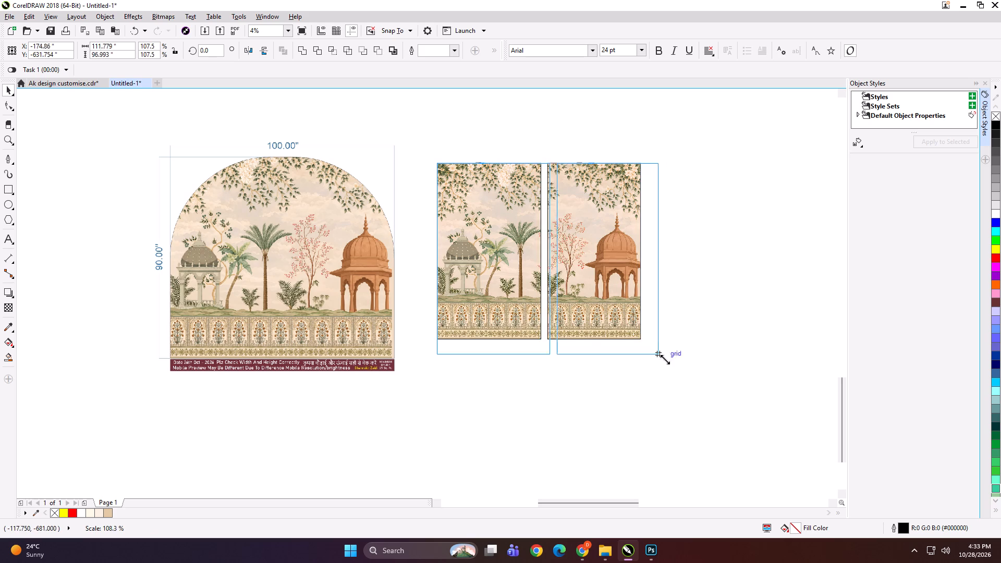
{"action": "left_click_drag", "start_coordinate": [665, 359], "coordinate": [677, 366]}
Group the arched layout with the two panels and shrink the group to about 4.8 by 2.15 inches.
{"action": "left_click", "coordinate": [294, 273], "text": "shift"}
{"action": "key", "text": "ctrl+g"}
{"action": "left_click_drag", "start_coordinate": [670, 381], "coordinate": [406, 270], "text": "shift"}
{"action": "scroll", "coordinate": [397, 250], "scroll_direction": "up", "scroll_amount": 5}
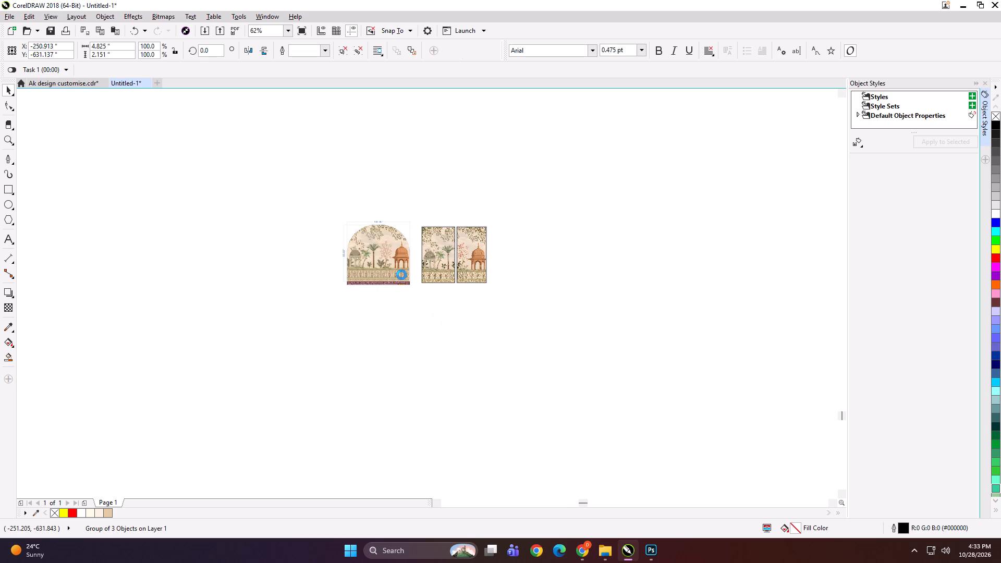
Export the reduced group of the arched layout and panels under the file name "DGH".
{"action": "key", "text": "ctrl+e"}
{"action": "type", "text": "DGH"}
{"action": "key", "text": "Return"}
{"action": "key", "text": "Return"}
{"action": "key", "text": "Return"}
Delete the exported garden group from the drawing and fit the remaining objects in view.
{"action": "key", "text": "Delete"}
{"action": "key", "text": "F4"}
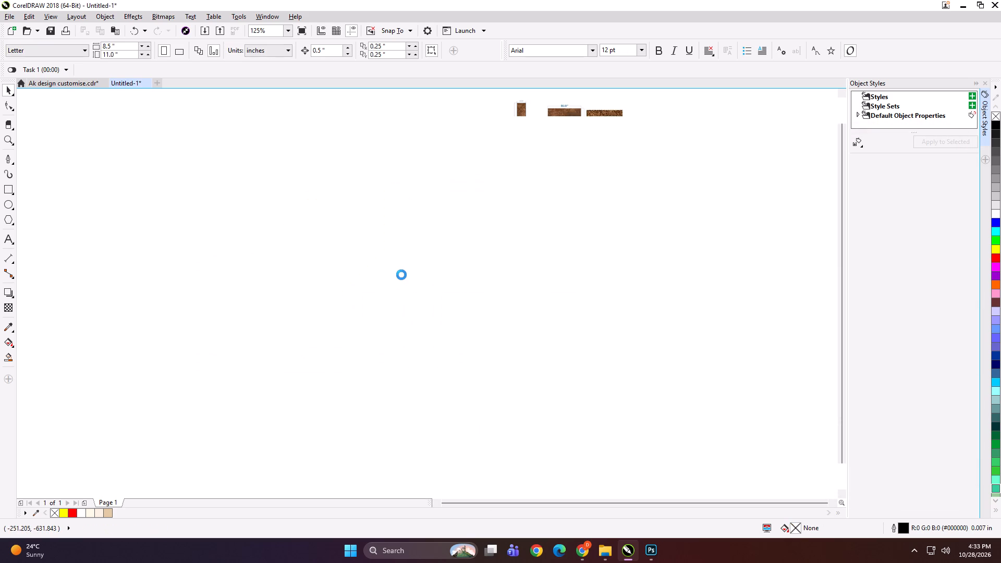
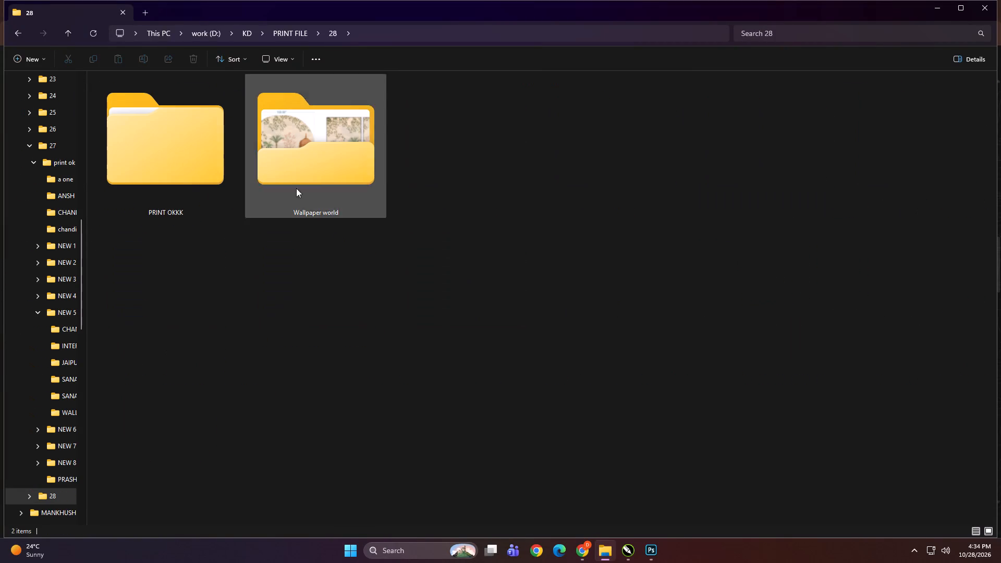
Open the exported DGH preview in the Wallpaper world folder to check it, then return to folder 28.
{"action": "left_click", "coordinate": [194, 168]}
{"action": "double_click", "coordinate": [358, 163]}
{"action": "scroll", "coordinate": [305, 277], "scroll_direction": "up", "scroll_amount": 11, "text": "ctrl"}
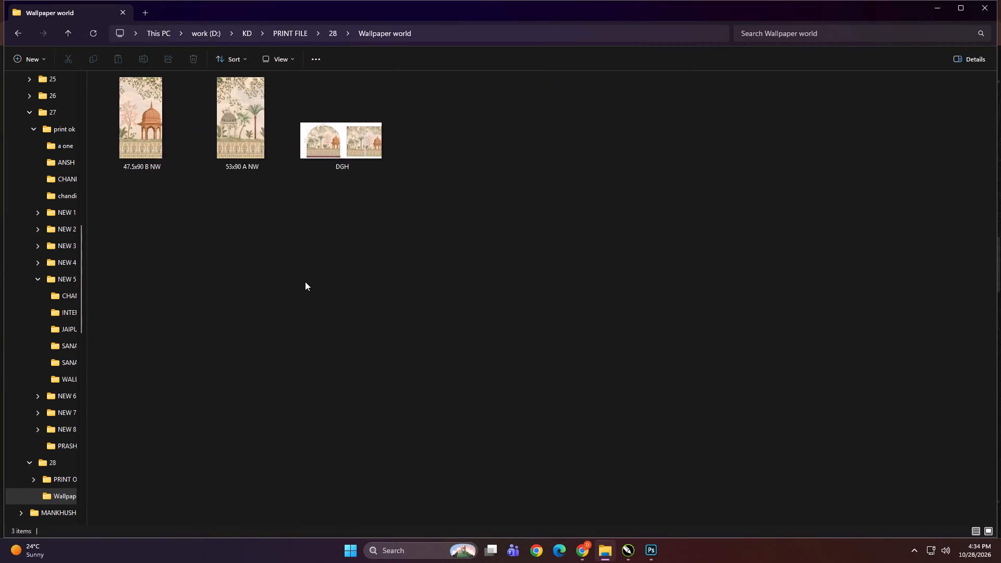
{"action": "scroll", "coordinate": [305, 281], "scroll_direction": "up", "scroll_amount": 12, "text": "ctrl"}
{"action": "double_click", "coordinate": [426, 162]}
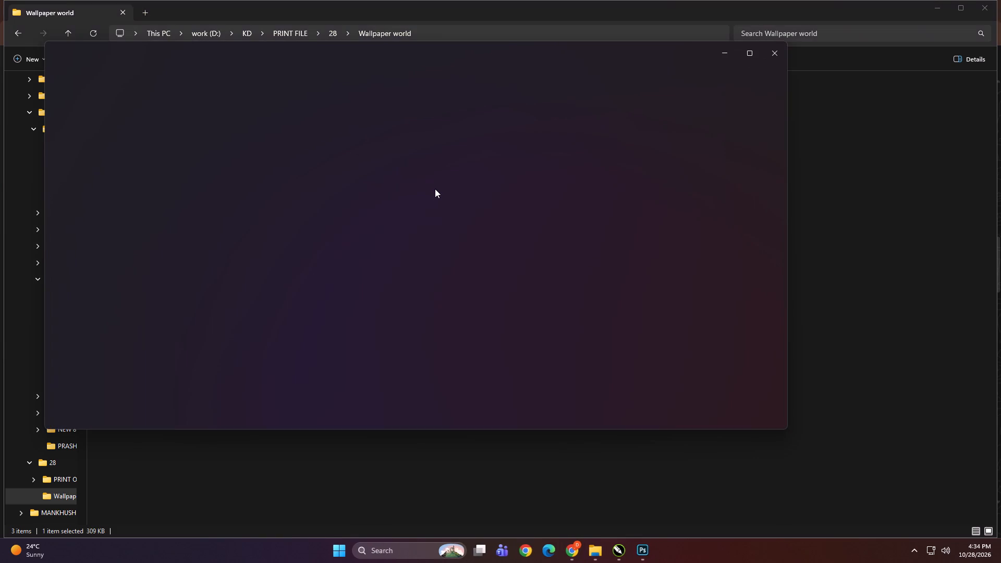
{"action": "scroll", "coordinate": [347, 189], "scroll_direction": "up", "scroll_amount": 4}
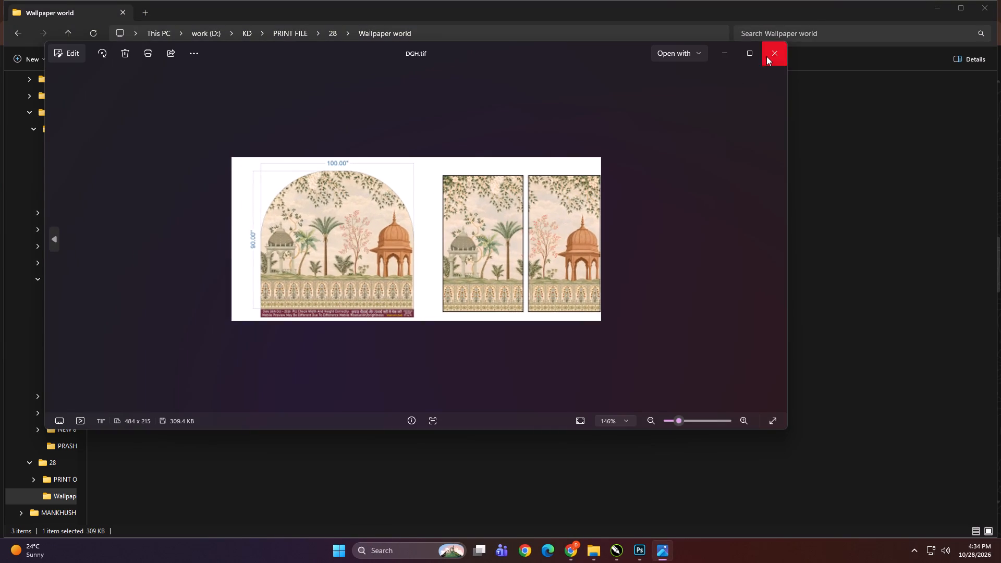
{"action": "left_click", "coordinate": [766, 56]}
{"action": "left_click", "coordinate": [429, 319]}
{"action": "key", "text": "BackSpace"}
{"action": "left_click", "coordinate": [400, 314]}
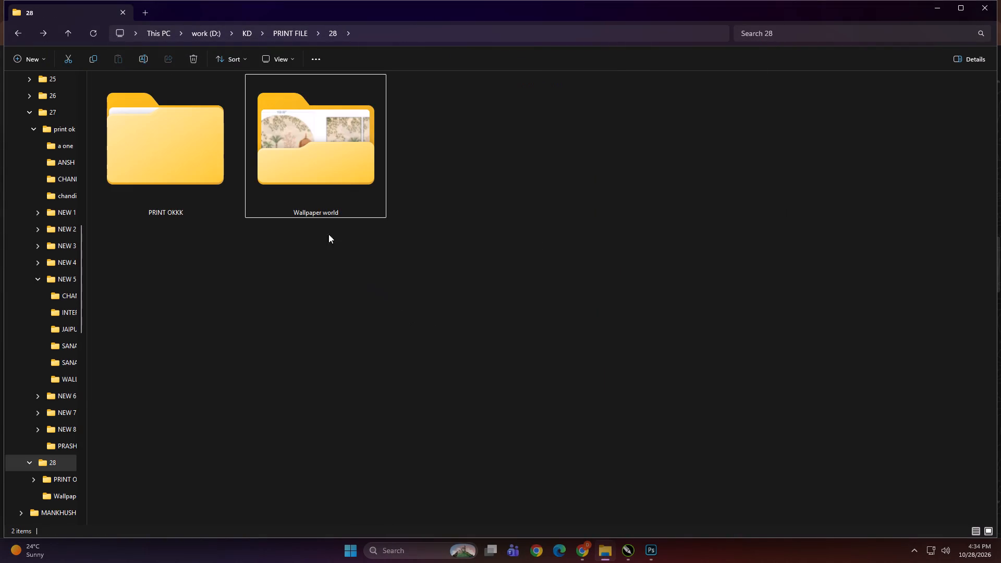
Create a subfolder named "100x90" inside the Wallpaper world folder.
{"action": "double_click", "coordinate": [309, 168]}
{"action": "left_click", "coordinate": [286, 296]}
{"action": "left_click", "coordinate": [28, 63]}
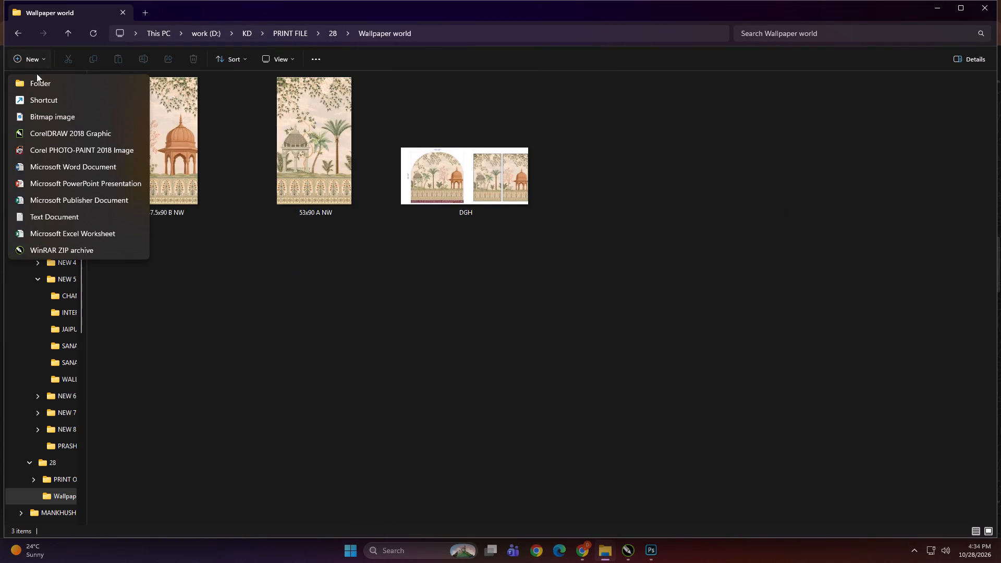
{"action": "left_click", "coordinate": [38, 79]}
{"action": "type", "text": "100x90"}
{"action": "key", "text": "space"}
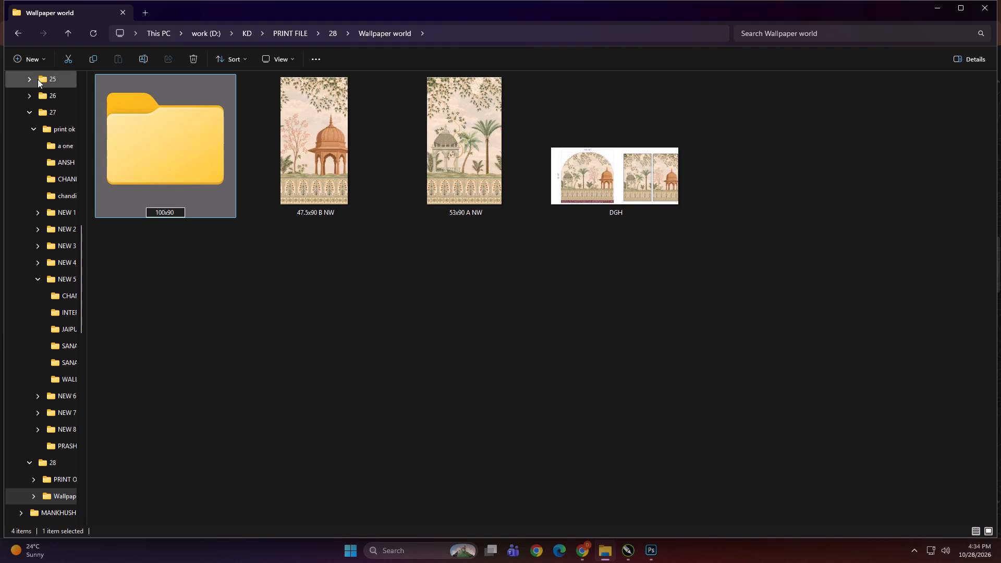
{"action": "key", "text": "Return"}
Move the 47.5x90 B NW, 53x90 A NW and DGH files into the 100x90 folder and return to folder 28.
{"action": "left_click", "coordinate": [297, 133]}
{"action": "left_click", "coordinate": [576, 173], "text": "shift"}
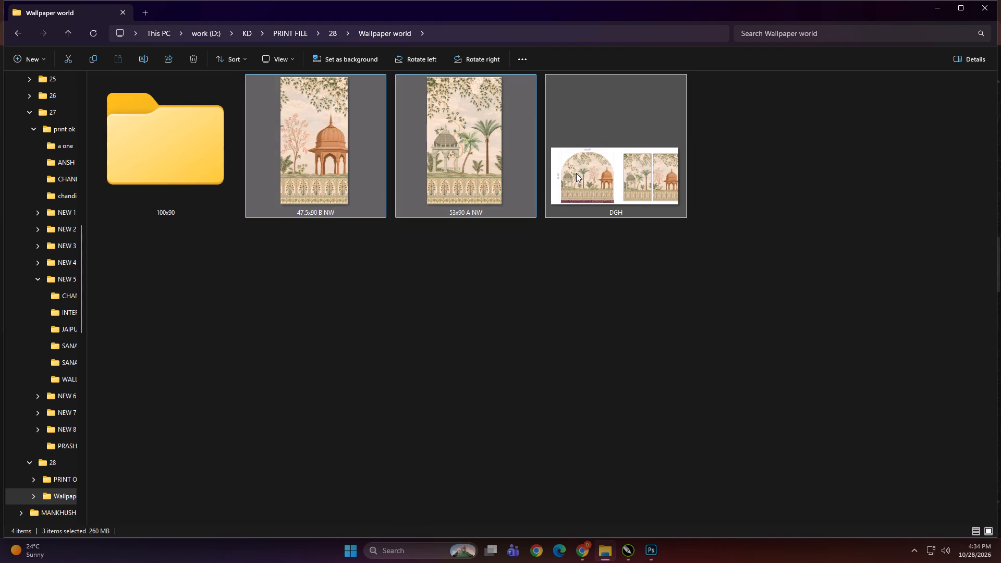
{"action": "key", "text": "ctrl+x"}
{"action": "double_click", "coordinate": [189, 169]}
{"action": "right_click", "coordinate": [287, 214]}
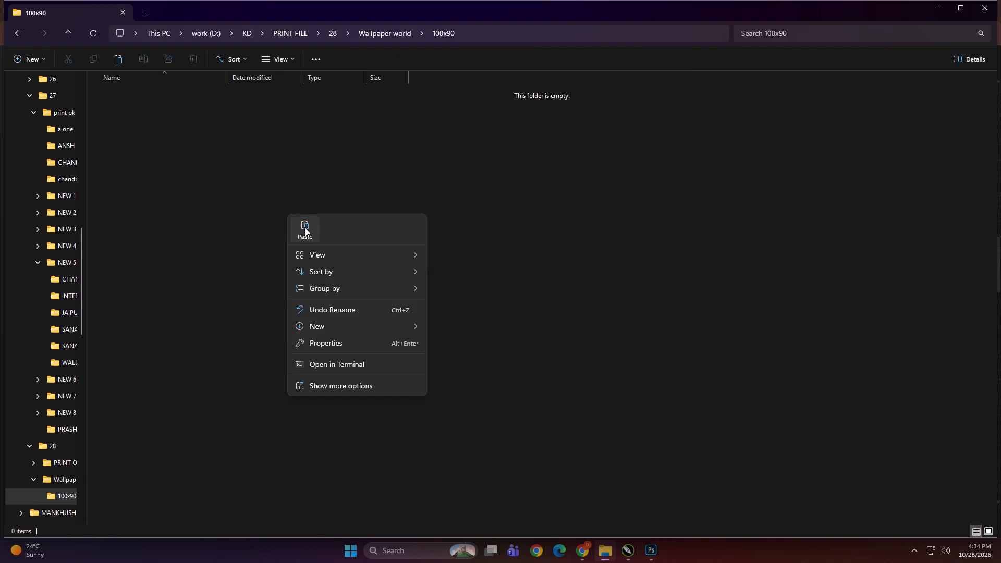
{"action": "left_click", "coordinate": [304, 227]}
{"action": "left_click", "coordinate": [316, 241]}
{"action": "key", "text": "BackSpace"}
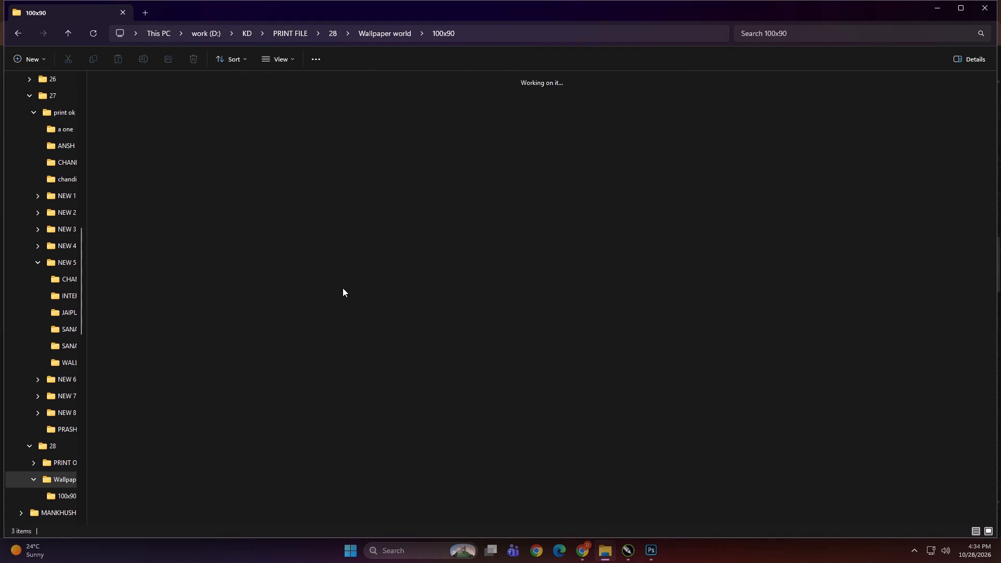
{"action": "left_click", "coordinate": [343, 288]}
{"action": "key", "text": "BackSpace"}
{"action": "left_click", "coordinate": [318, 308]}
Switch to CorelDRAW and resize both small flute images below the Krishna layout to 24 by 46 inches.
{"action": "left_click", "coordinate": [632, 562]}
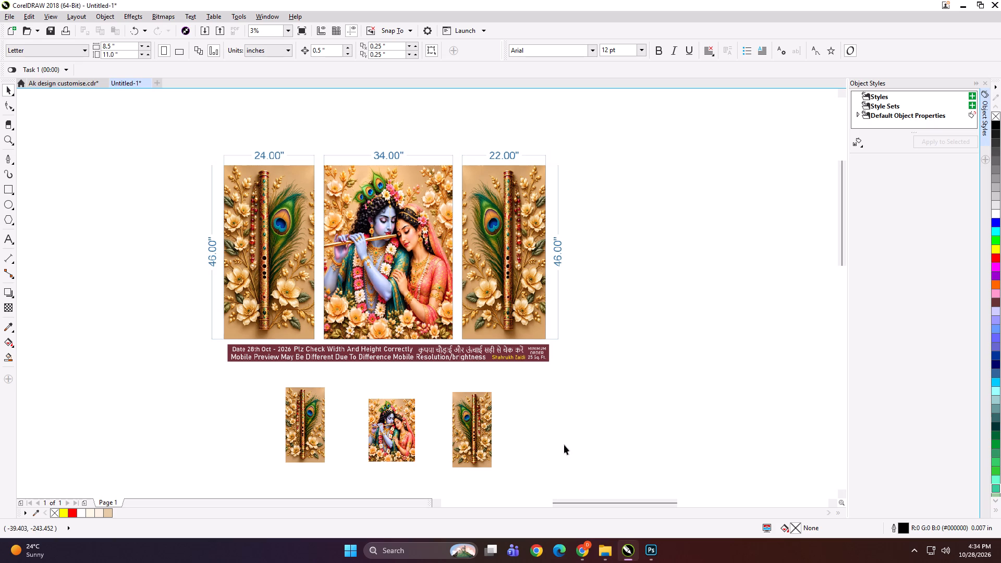
{"action": "left_click", "coordinate": [564, 432]}
{"action": "left_click", "coordinate": [299, 409]}
{"action": "left_click", "coordinate": [127, 44]}
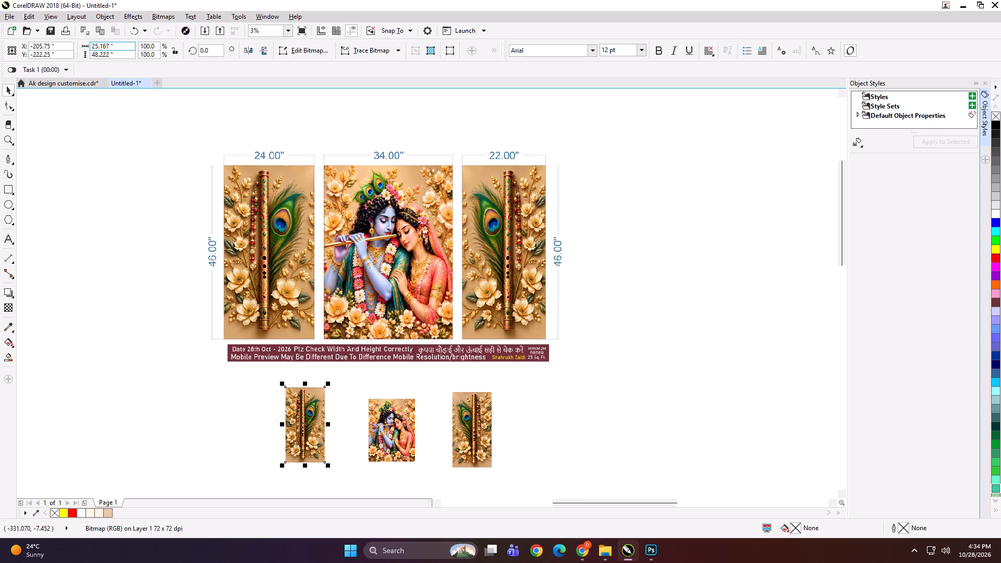
{"action": "key", "text": "ctrl+a"}
{"action": "type", "text": "24"}
{"action": "key", "text": "Tab"}
{"action": "type", "text": "46"}
{"action": "key", "text": "Return"}
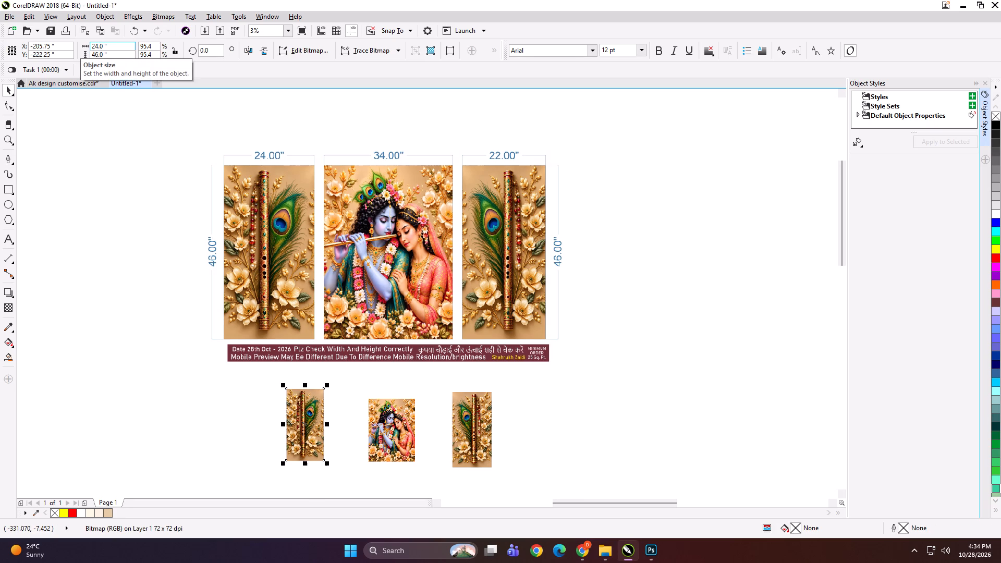
{"action": "left_click", "coordinate": [479, 412]}
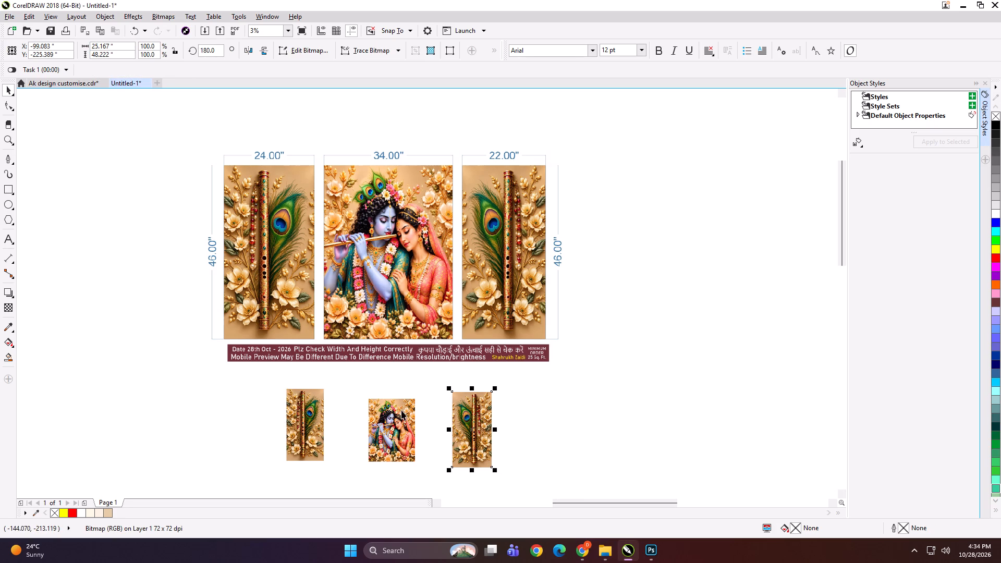
{"action": "key", "text": "ctrl+r"}
Resize the small Krishna and Radha image between the flute images to 34 by 46 inches.
{"action": "left_click", "coordinate": [398, 414]}
{"action": "left_click", "coordinate": [125, 46]}
{"action": "key", "text": "ctrl+a"}
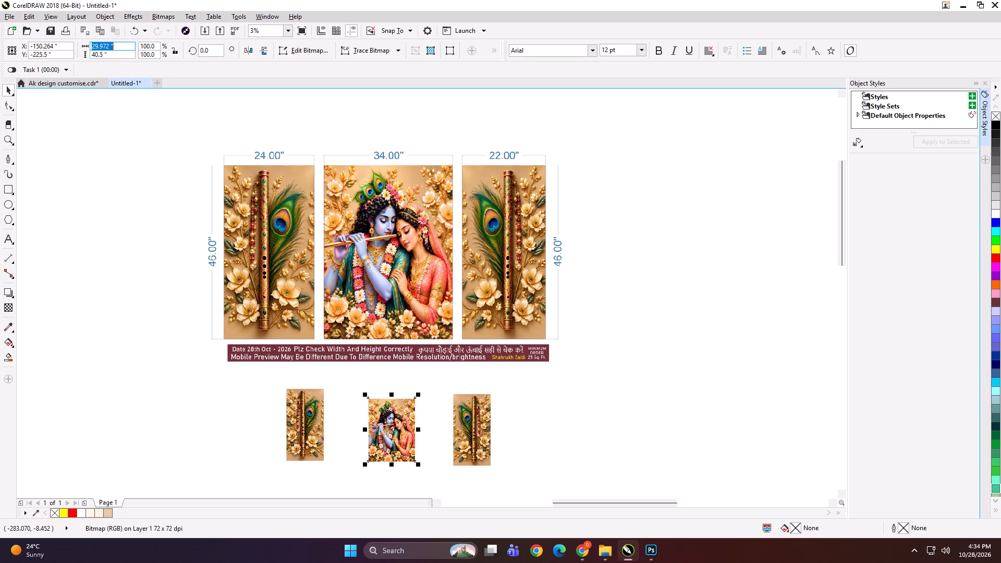
{"action": "key", "text": "4"}
{"action": "key", "text": "Tab"}
{"action": "type", "text": "46"}
{"action": "key", "text": "Return"}
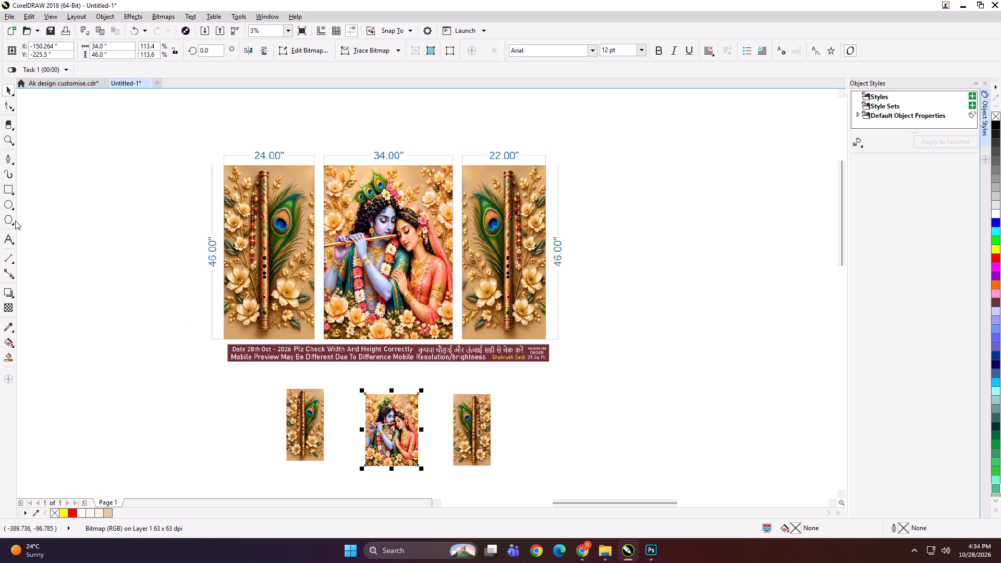
Add an outlined rectangle of matching size around each of the three small images.
{"action": "double_click", "coordinate": [12, 186], "text": "shift"}
{"action": "key", "text": "shift+space"}
{"action": "left_click", "coordinate": [298, 405]}
{"action": "double_click", "coordinate": [6, 185], "text": "shift"}
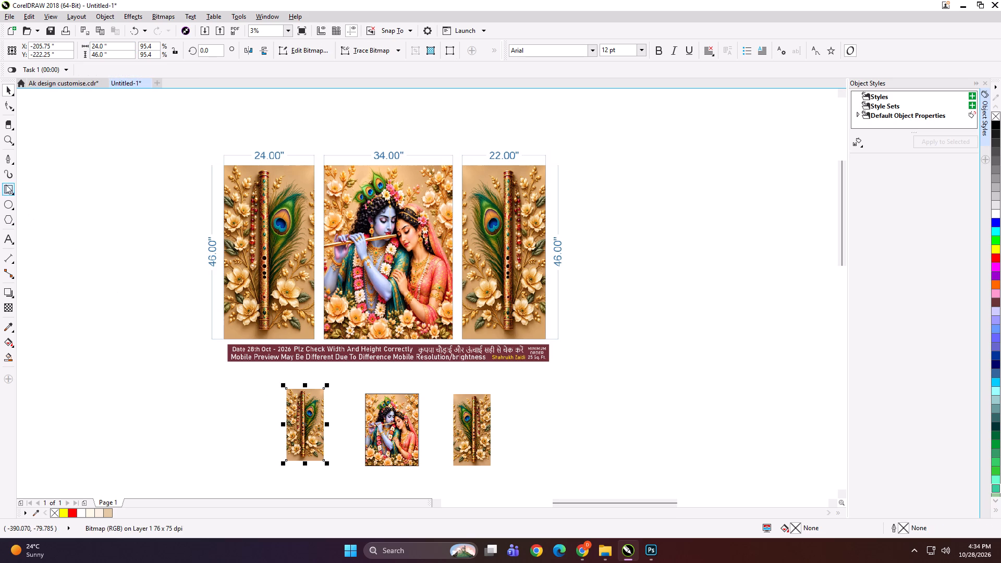
{"action": "left_click", "coordinate": [490, 430]}
{"action": "double_click", "coordinate": [5, 188], "text": "shift"}
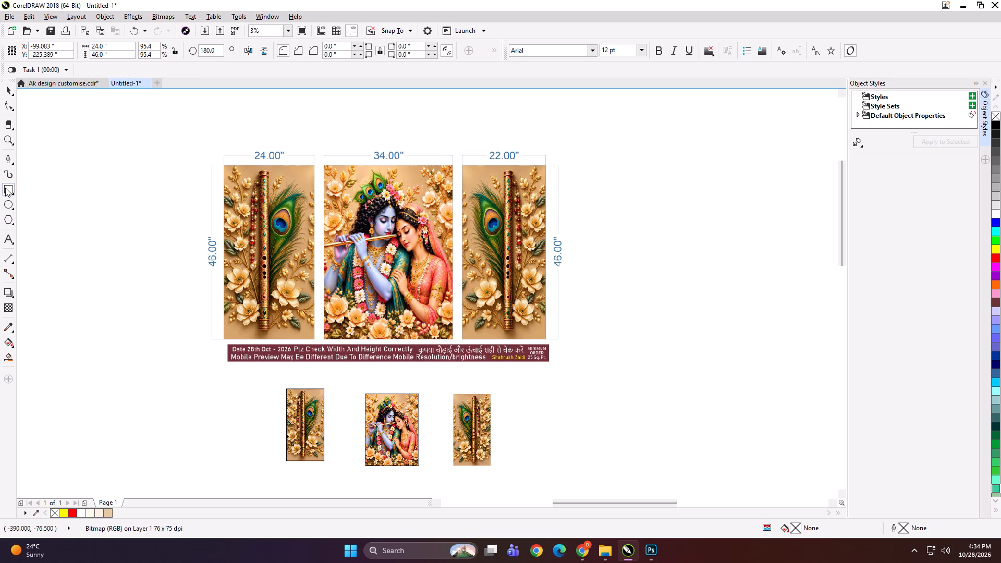
{"action": "key", "text": "shift+space"}
Group each of the three small images with its own outline rectangle.
{"action": "left_click", "coordinate": [212, 408]}
{"action": "left_click_drag", "start_coordinate": [437, 476], "coordinate": [529, 386]}
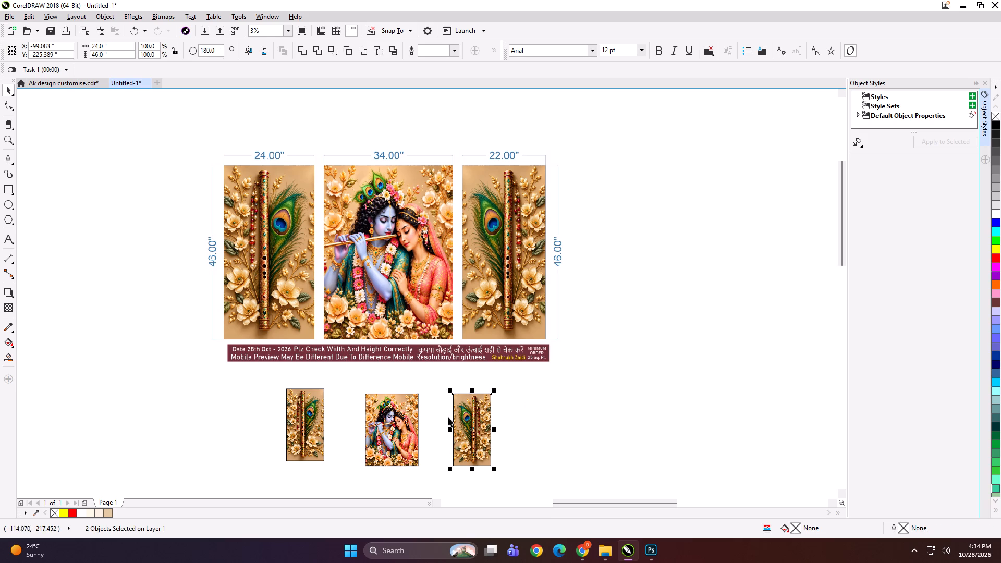
{"action": "key", "text": "ctrl+g"}
{"action": "left_click_drag", "start_coordinate": [424, 473], "coordinate": [352, 379]}
{"action": "scroll", "coordinate": [389, 448], "scroll_direction": "up", "scroll_amount": 1}
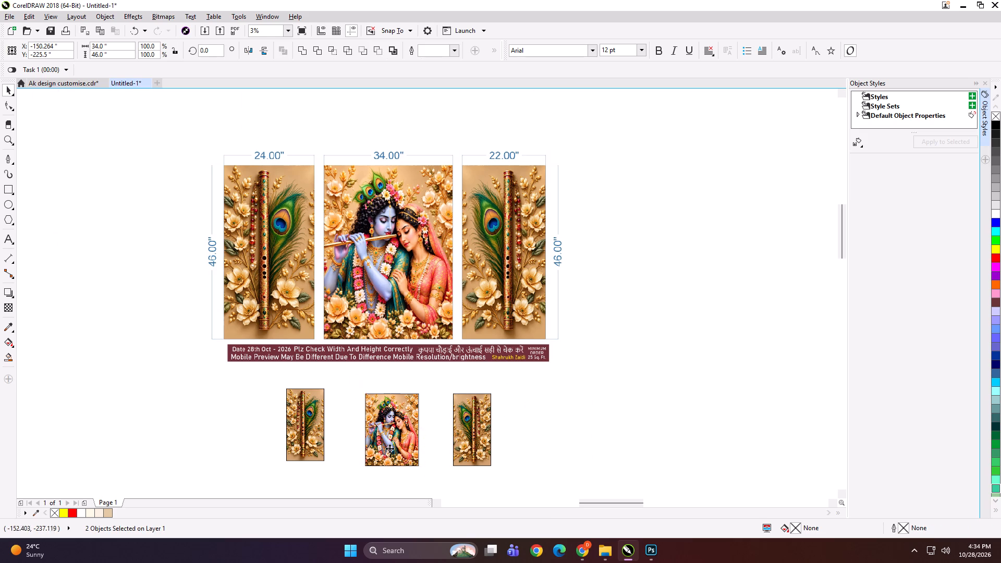
{"action": "key", "text": "ctrl+g"}
{"action": "scroll", "coordinate": [392, 425], "scroll_direction": "up", "scroll_amount": 2}
{"action": "scroll", "coordinate": [457, 352], "scroll_direction": "down", "scroll_amount": 3}
{"action": "left_click_drag", "start_coordinate": [393, 424], "coordinate": [300, 311]}
{"action": "key", "text": "ctrl+g"}
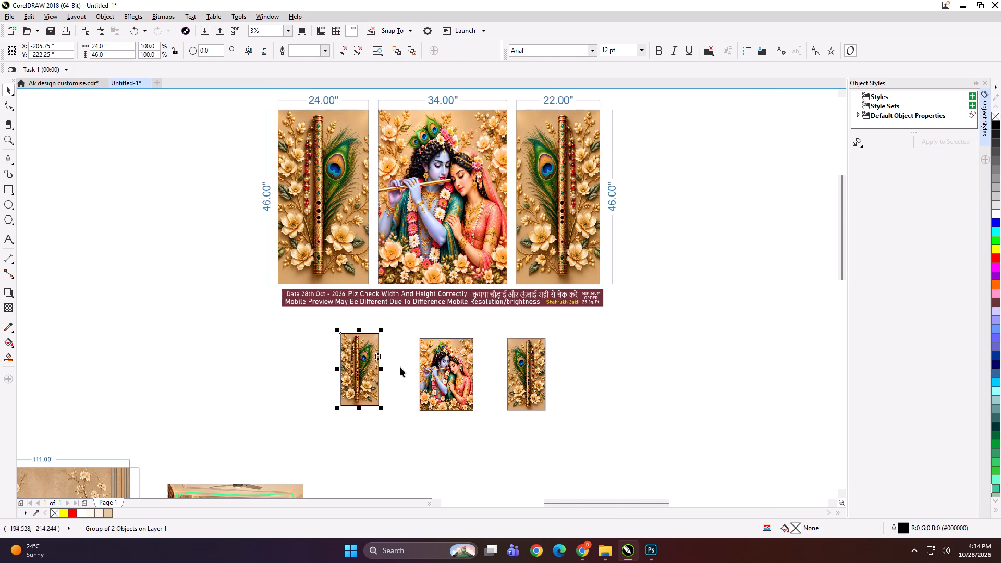
Move both flute panels in beside the Krishna panel and align the bottom edges of all three panels.
{"action": "scroll", "coordinate": [469, 397], "scroll_direction": "up", "scroll_amount": 1}
{"action": "left_click_drag", "start_coordinate": [254, 326], "coordinate": [329, 336]}
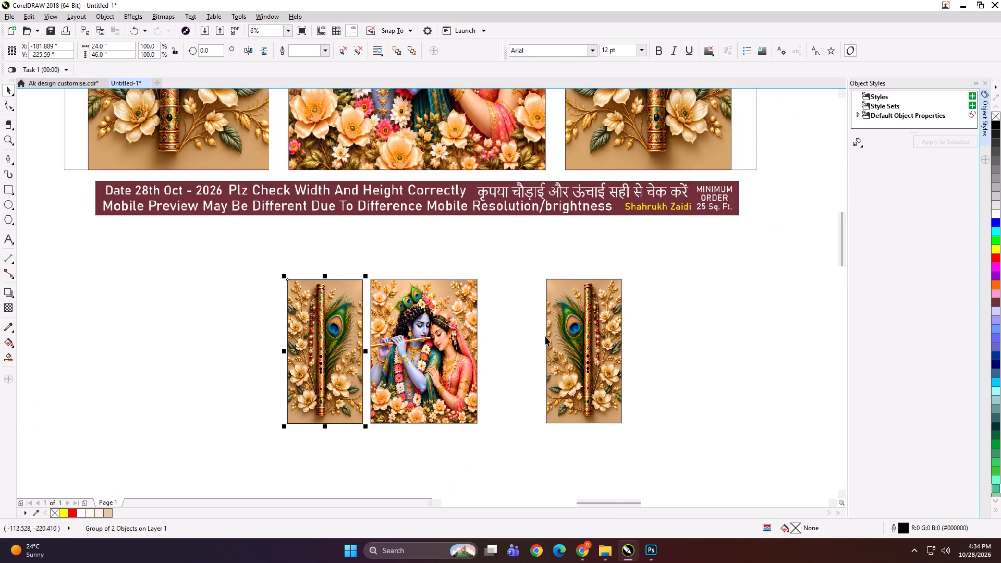
{"action": "left_click_drag", "start_coordinate": [566, 337], "coordinate": [508, 339]}
{"action": "left_click_drag", "start_coordinate": [580, 441], "coordinate": [211, 274]}
{"action": "key", "text": "b"}
{"action": "left_click", "coordinate": [195, 283]}
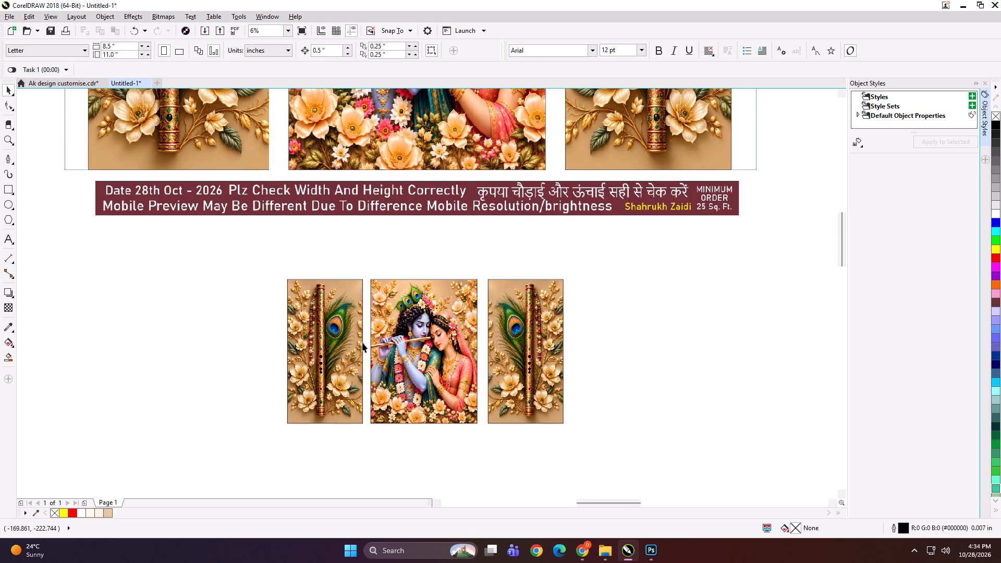
Nudge the left flute panel a net 2 inches toward the Krishna panel, leaving a narrow gap.
{"action": "left_click", "coordinate": [362, 342]}
{"action": "scroll", "coordinate": [362, 342], "scroll_direction": "up", "scroll_amount": 1}
{"action": "key", "text": "Right"}
{"action": "key", "text": "Right"}
{"action": "key", "text": "Right"}
{"action": "key", "text": "Right"}
{"action": "key", "text": "Right"}
{"action": "key", "text": "Left"}
{"action": "scroll", "coordinate": [362, 342], "scroll_direction": "up", "scroll_amount": 1}
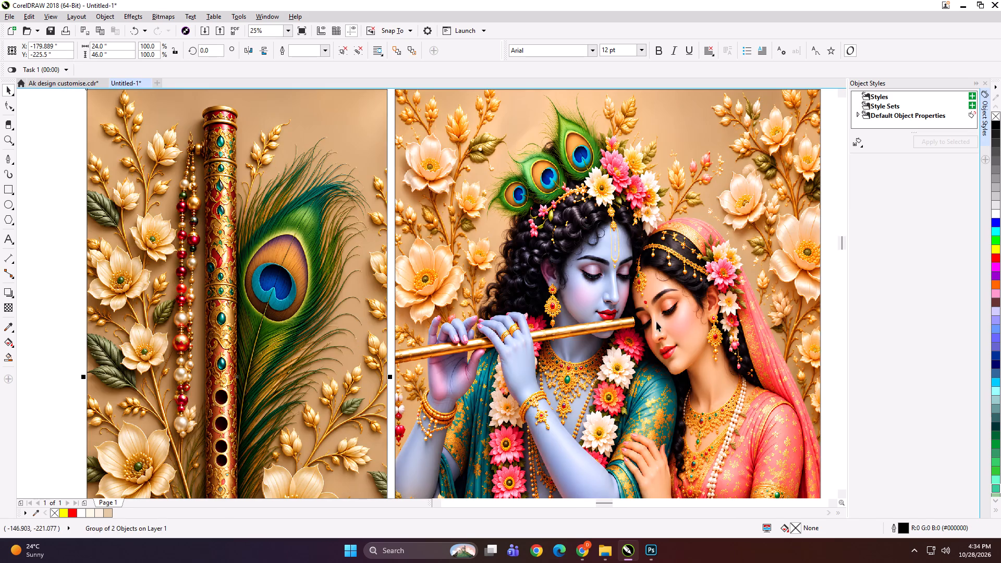
Nudge the right flute panel 3 inches toward the Krishna panel, leaving a narrow gap.
{"action": "scroll", "coordinate": [412, 295], "scroll_direction": "down", "scroll_amount": 2}
{"action": "left_click", "coordinate": [555, 304]}
{"action": "scroll", "coordinate": [536, 308], "scroll_direction": "up", "scroll_amount": 2}
{"action": "key", "text": "Left"}
{"action": "key", "text": "Left"}
{"action": "key", "text": "Left"}
{"action": "key", "text": "Left"}
{"action": "key", "text": "Left"}
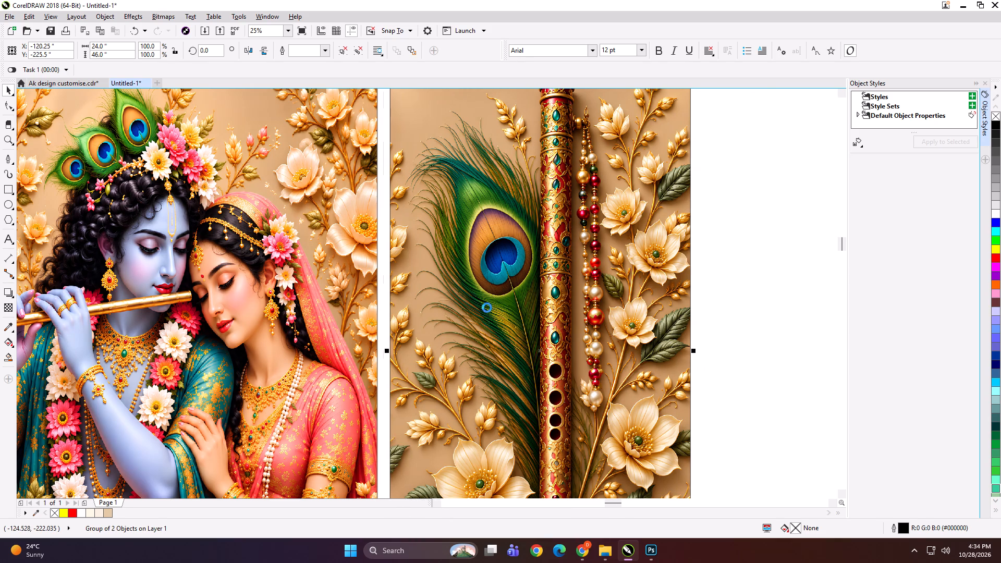
{"action": "key", "text": "Left"}
{"action": "scroll", "coordinate": [498, 298], "scroll_direction": "down", "scroll_amount": 2}
Group the three aligned Krishna and flute panels into one object.
{"action": "left_click", "coordinate": [582, 403]}
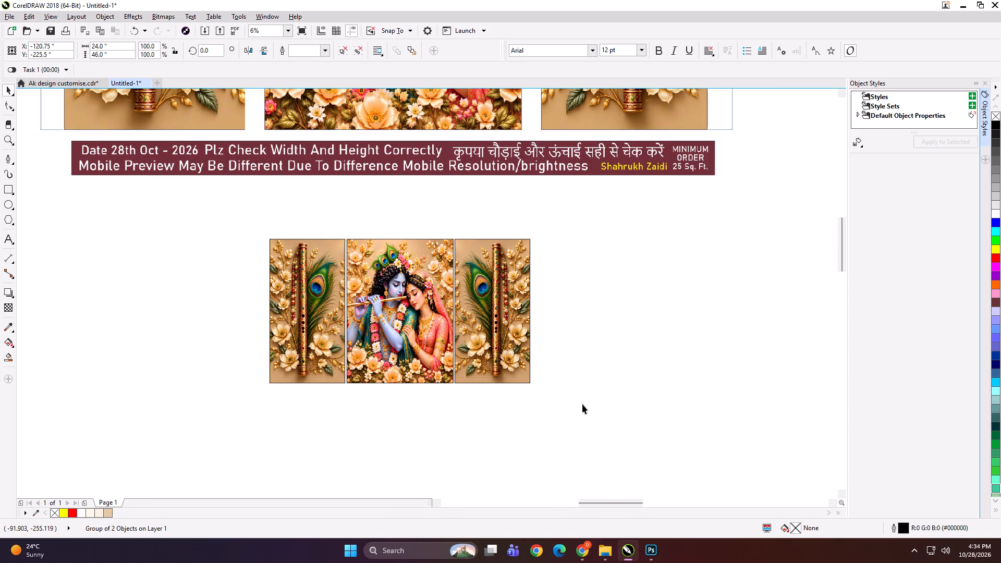
{"action": "left_click_drag", "start_coordinate": [582, 407], "coordinate": [200, 229]}
{"action": "key", "text": "ctrl+g"}
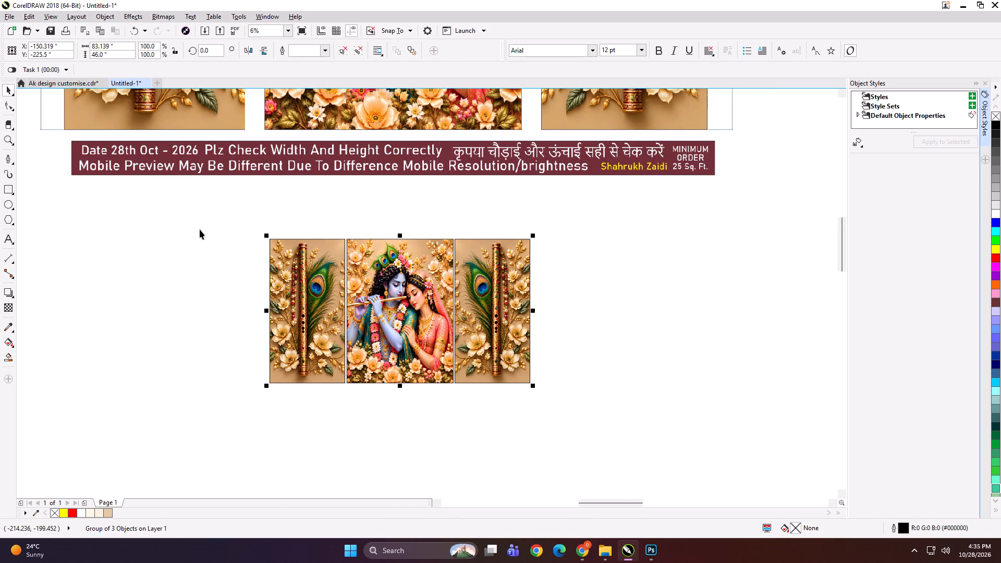
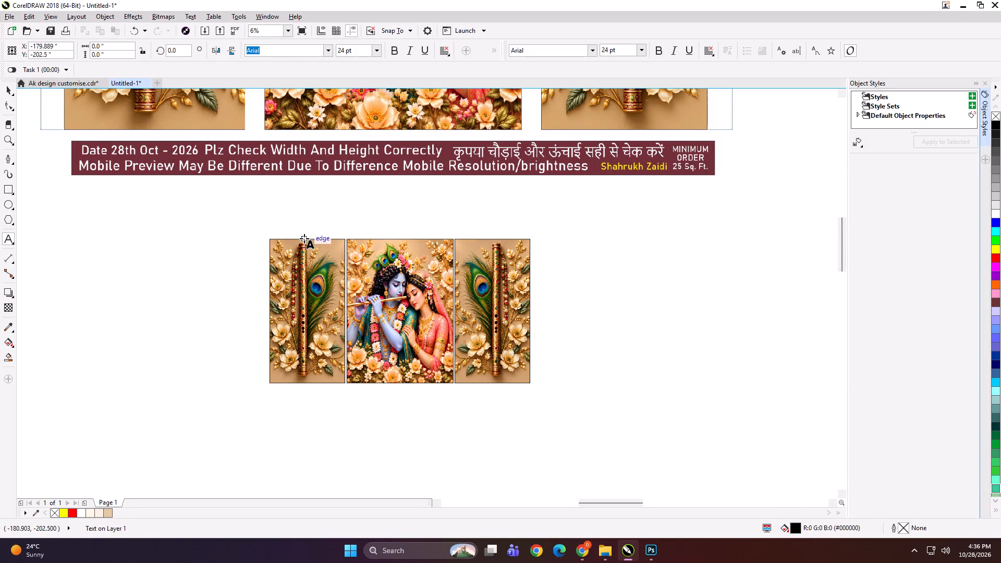
Number the three panels 1, 2 and 3 with text placed on their top edges.
{"action": "key", "text": "1"}
{"action": "left_click", "coordinate": [402, 237]}
{"action": "key", "text": "2"}
{"action": "left_click", "coordinate": [484, 237]}
{"action": "key", "text": "3"}
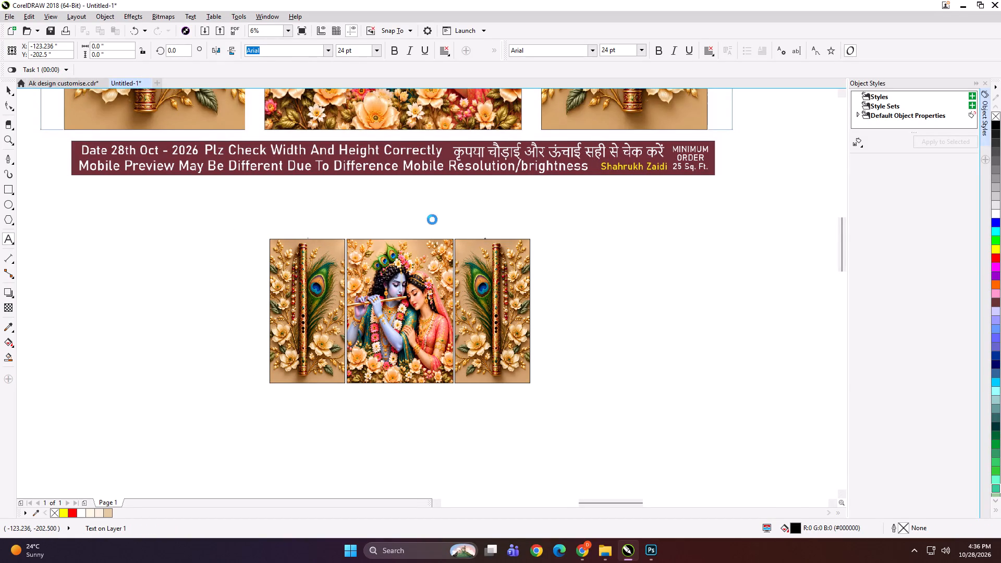
Group the number 3 with the right flute panel.
{"action": "left_click", "coordinate": [12, 95]}
{"action": "left_click", "coordinate": [7, 86]}
{"action": "left_click", "coordinate": [11, 88]}
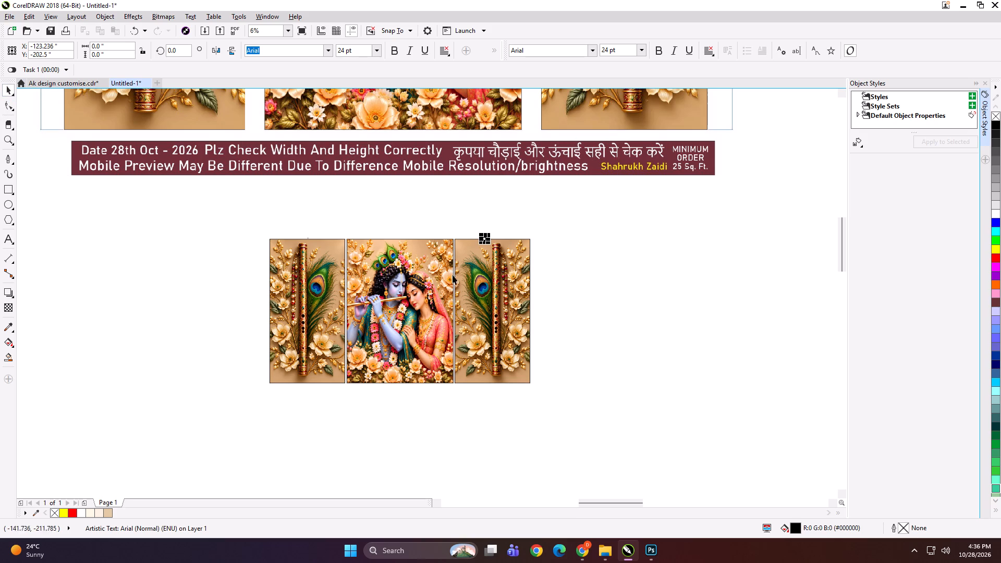
{"action": "left_click", "coordinate": [464, 279], "text": "shift"}
{"action": "key", "text": "ctrl+g"}
Place the number 2 again on the Krishna panel's top edge and group it with that panel.
{"action": "left_click_drag", "start_coordinate": [412, 227], "coordinate": [356, 267]}
{"action": "left_click", "coordinate": [385, 268], "text": "shift"}
{"action": "key", "text": "space"}
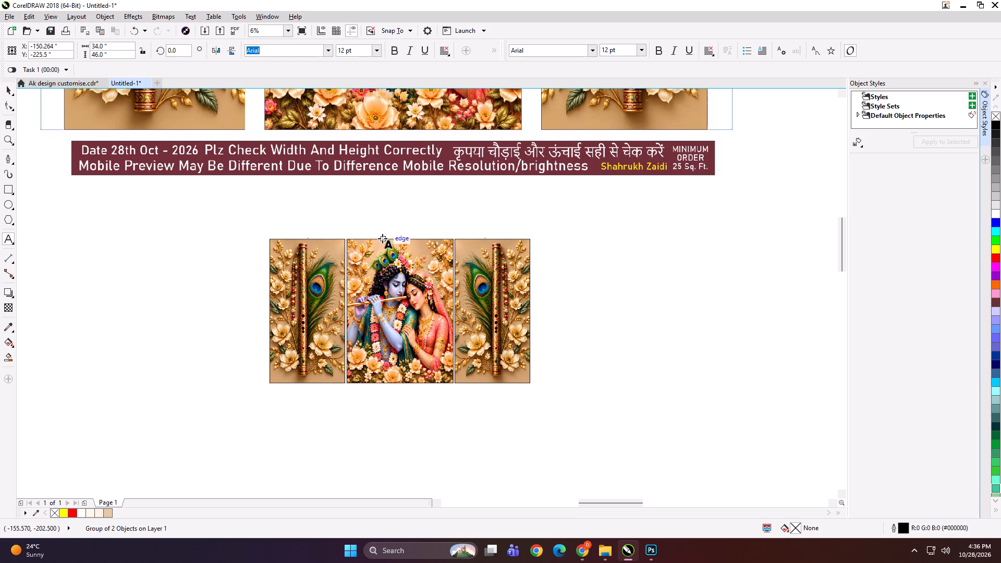
{"action": "left_click", "coordinate": [381, 239]}
{"action": "key", "text": "2"}
{"action": "scroll", "coordinate": [490, 241], "scroll_direction": "up", "scroll_amount": 2}
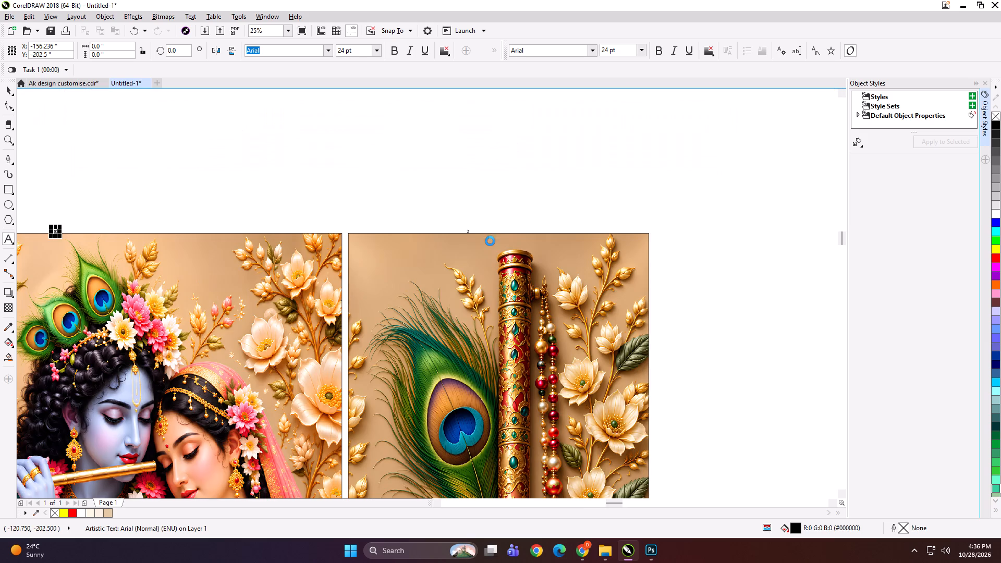
{"action": "scroll", "coordinate": [492, 240], "scroll_direction": "down", "scroll_amount": 1}
{"action": "scroll", "coordinate": [109, 233], "scroll_direction": "up", "scroll_amount": 2}
{"action": "scroll", "coordinate": [213, 240], "scroll_direction": "down", "scroll_amount": 3}
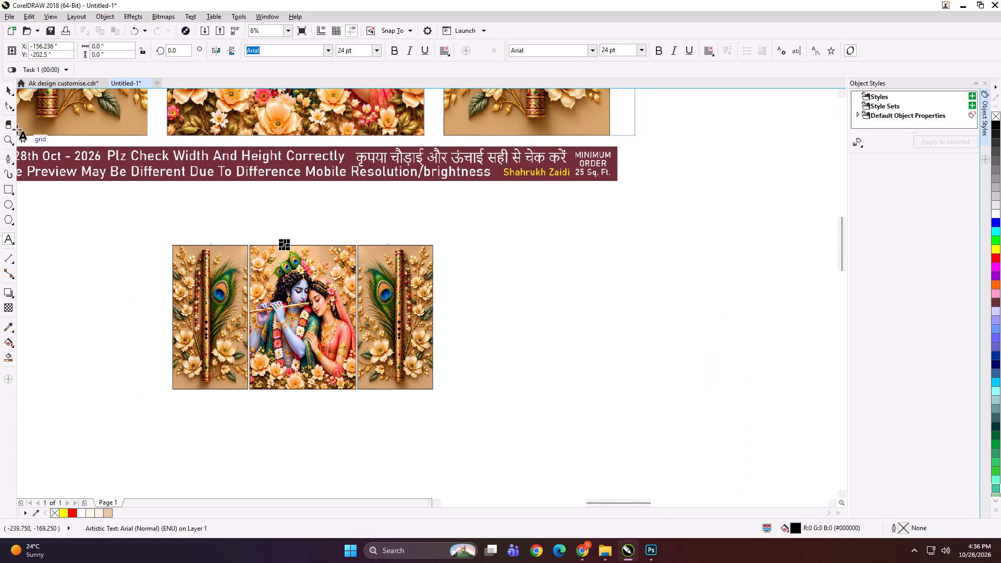
{"action": "left_click", "coordinate": [11, 90]}
{"action": "left_click", "coordinate": [286, 284], "text": "shift"}
{"action": "key", "text": "ctrl+g"}
Group the number 1 with the left flute panel.
{"action": "left_click_drag", "start_coordinate": [246, 214], "coordinate": [164, 296]}
{"action": "left_click", "coordinate": [209, 291], "text": "shift"}
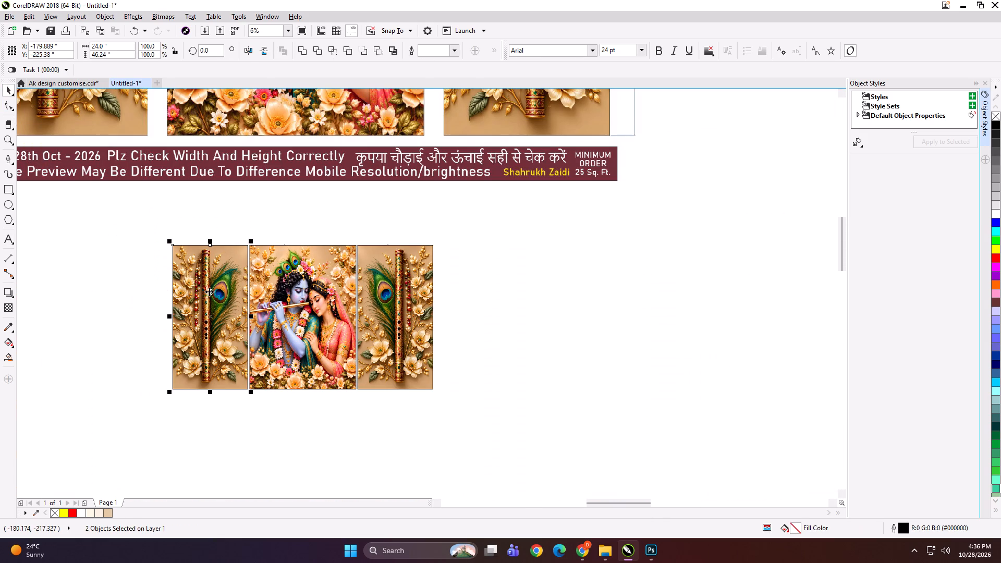
{"action": "key", "text": "ctrl+g"}
Start exporting the numbered left flute panel and create a folder named ASLAM inside folder 28 as its destination.
{"action": "scroll", "coordinate": [274, 320], "scroll_direction": "down", "scroll_amount": 1}
{"action": "scroll", "coordinate": [287, 277], "scroll_direction": "down", "scroll_amount": 1}
{"action": "scroll", "coordinate": [258, 211], "scroll_direction": "up", "scroll_amount": 1}
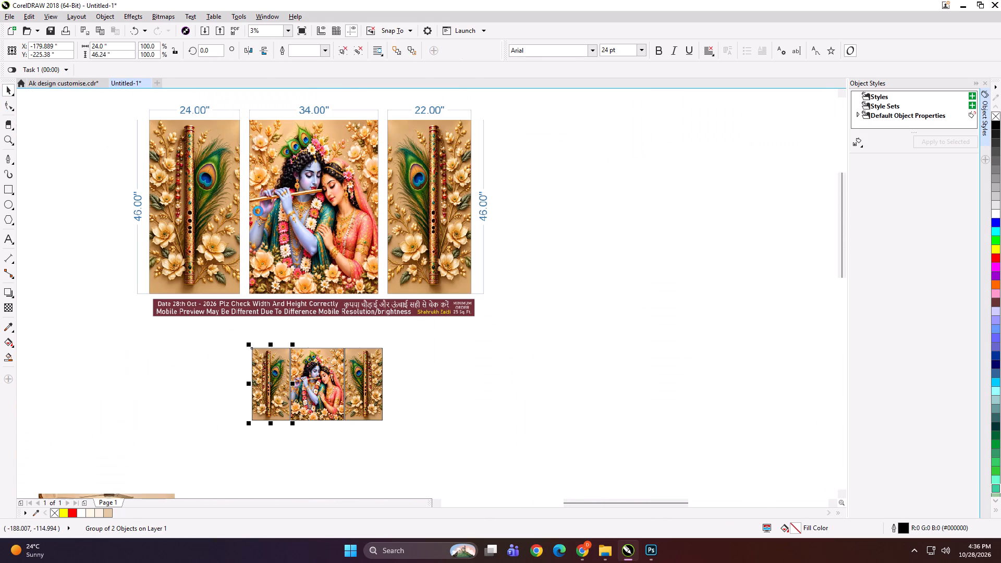
{"action": "left_click", "coordinate": [229, 379]}
{"action": "left_click", "coordinate": [259, 374]}
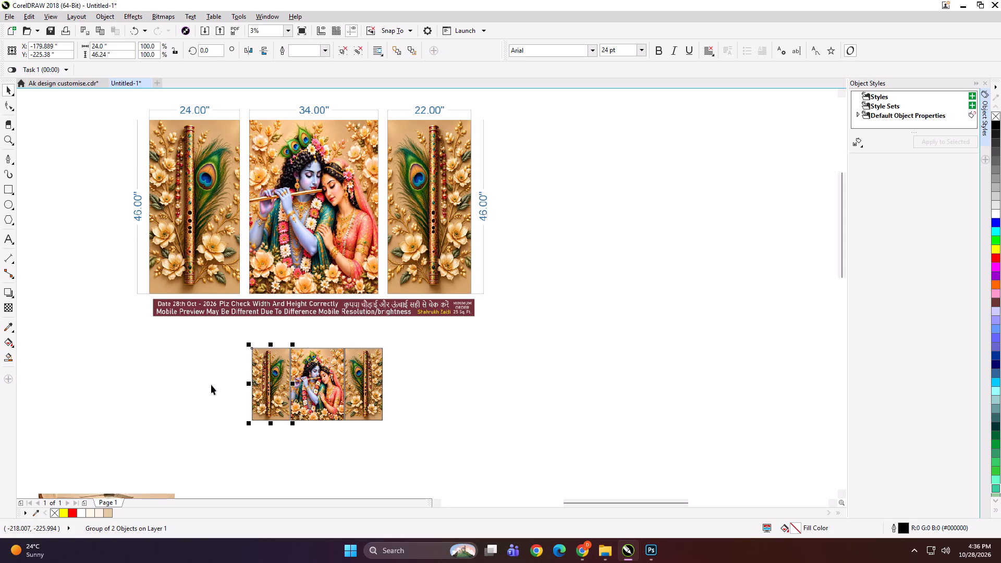
{"action": "key", "text": "ctrl+e"}
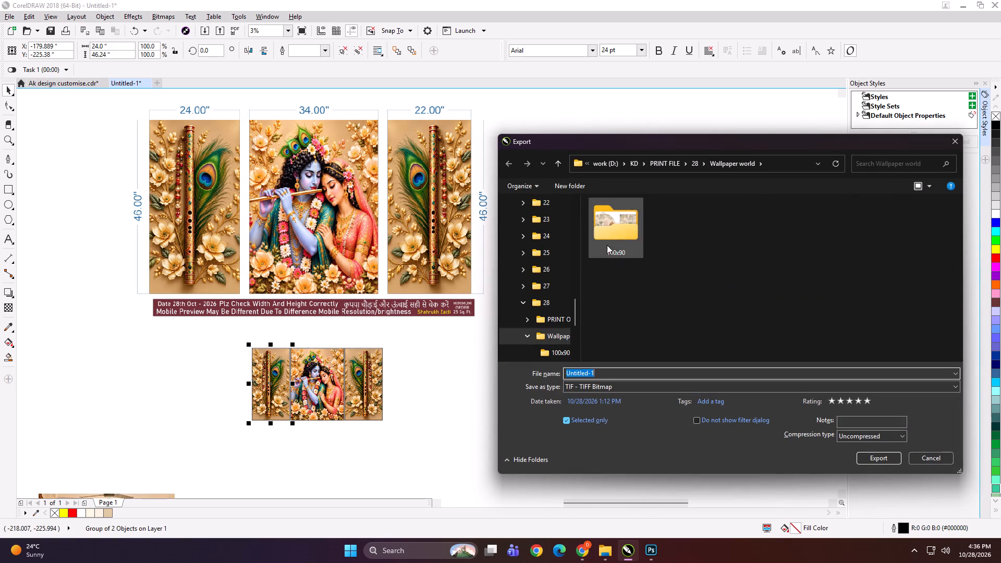
{"action": "left_click", "coordinate": [563, 162]}
{"action": "left_click", "coordinate": [566, 189]}
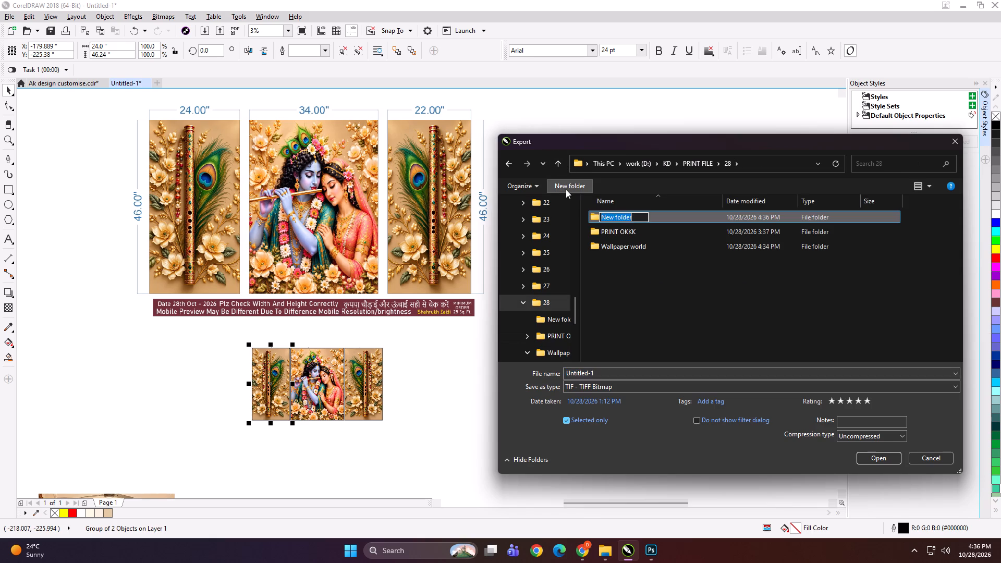
{"action": "type", "text": "ASLAM"}
{"action": "key", "text": "Return"}
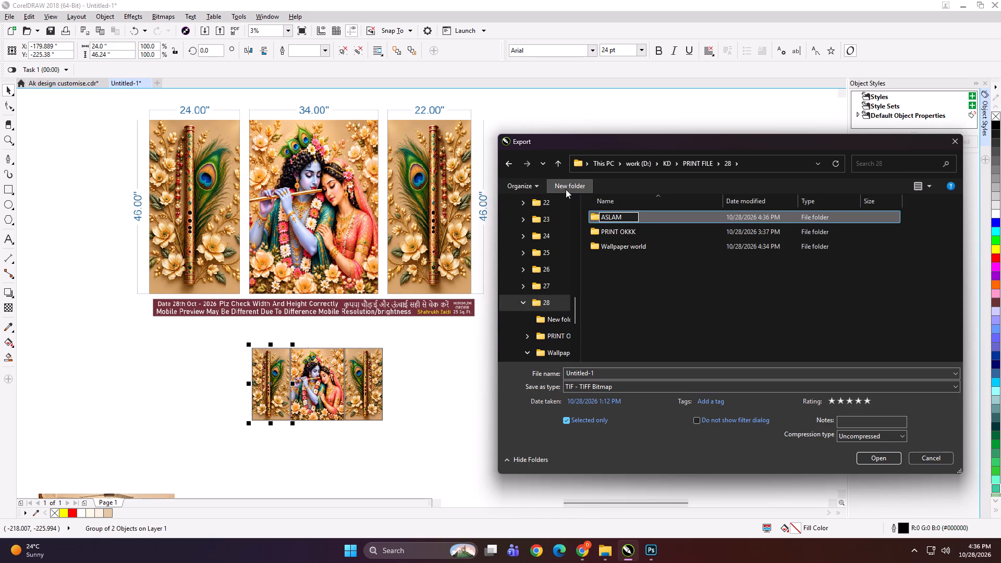
{"action": "double_click", "coordinate": [641, 218]}
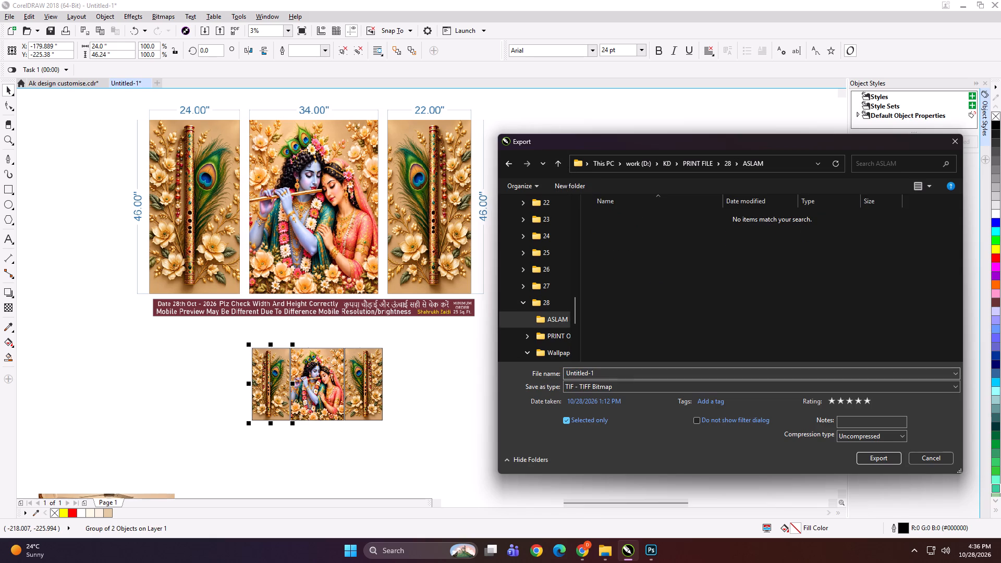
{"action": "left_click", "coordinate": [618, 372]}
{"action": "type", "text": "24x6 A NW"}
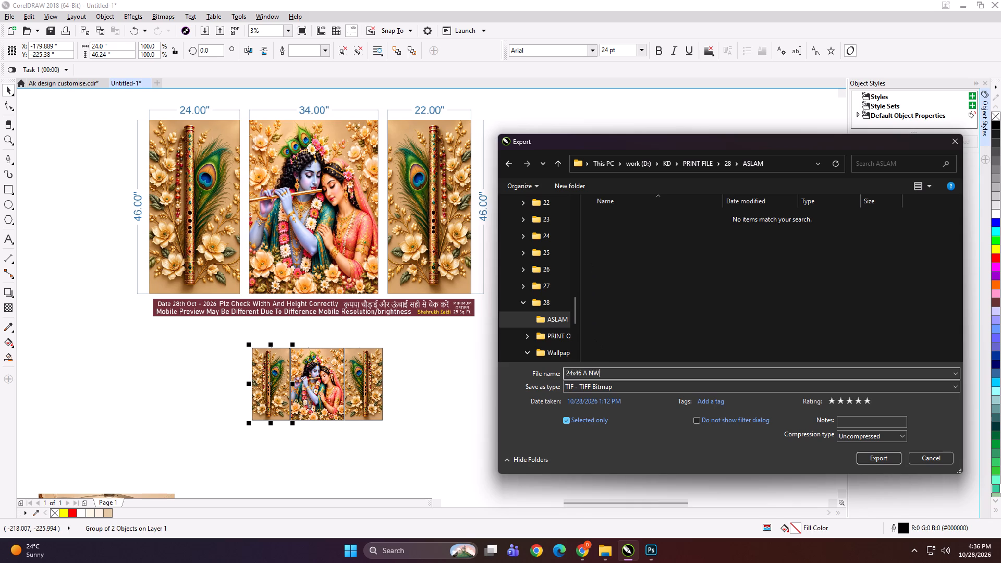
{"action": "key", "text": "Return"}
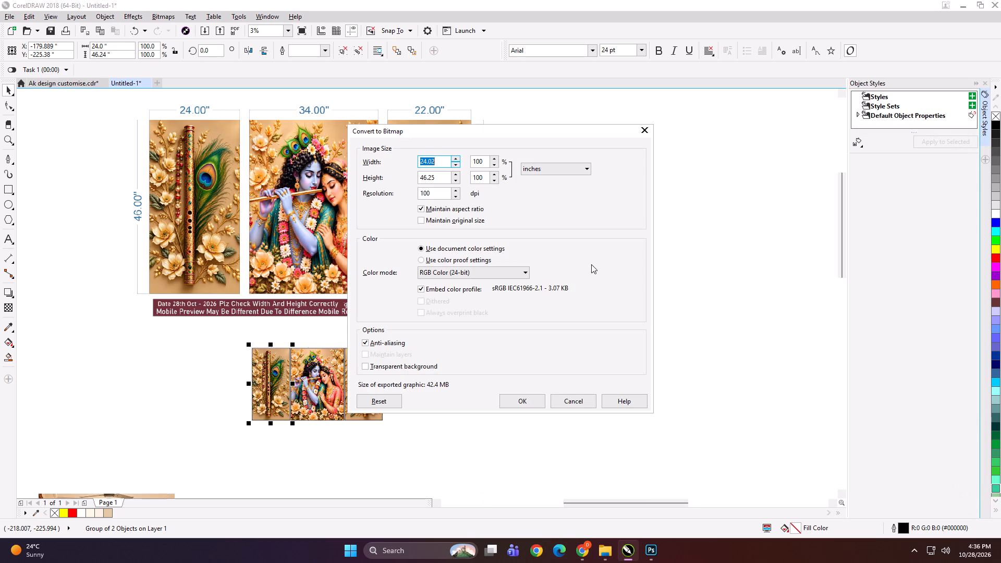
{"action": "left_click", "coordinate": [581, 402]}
Export the left flute panel as a TIFF named 24x46 ROYAL GLITTER in the ASLAM folder.
{"action": "key", "text": "ctrl+e"}
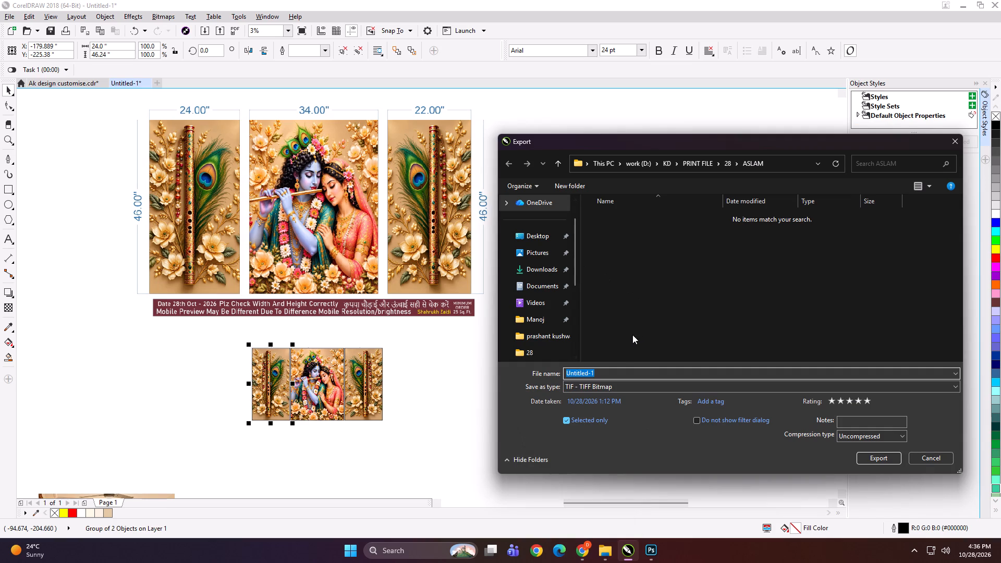
{"action": "type", "text": "24x6"}
{"action": "key", "text": "space"}
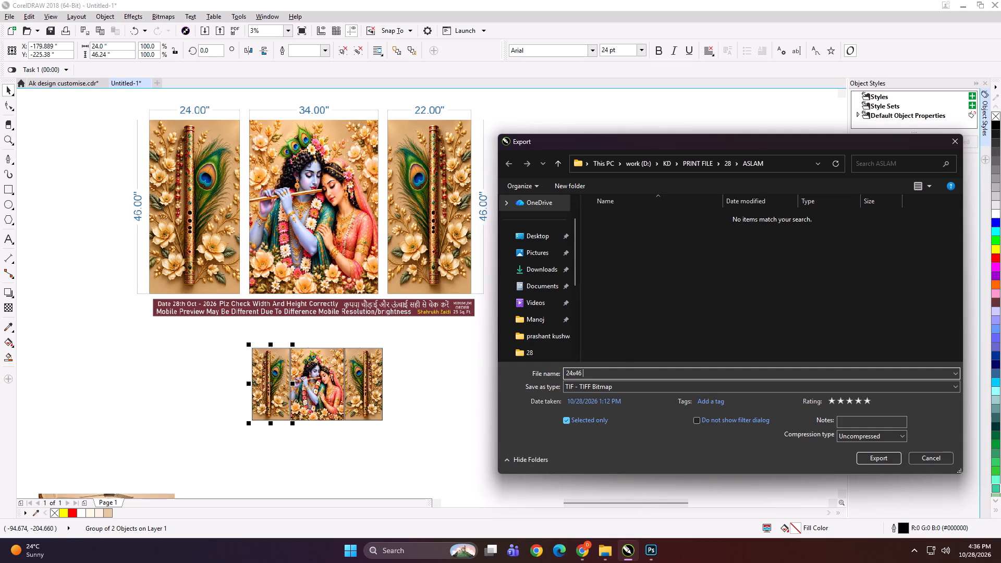
{"action": "type", "text": "ROYAL GLITTER"}
{"action": "key", "text": "Return"}
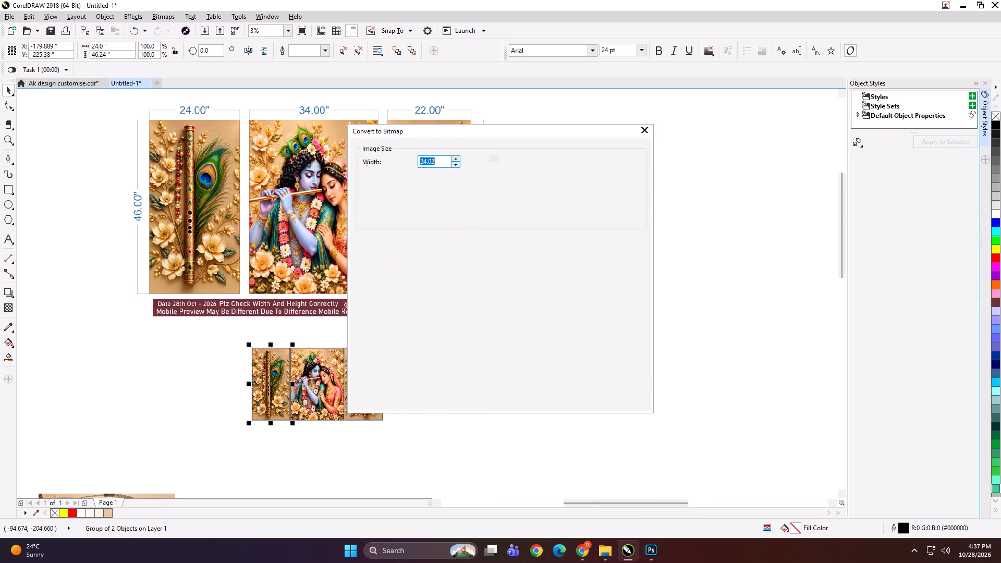
{"action": "key", "text": "Return"}
Export the Krishna panel as a TIFF named 34x46 ROYAL GLITTER in the ASLAM folder.
{"action": "left_click", "coordinate": [305, 375]}
{"action": "key", "text": "ctrl+e"}
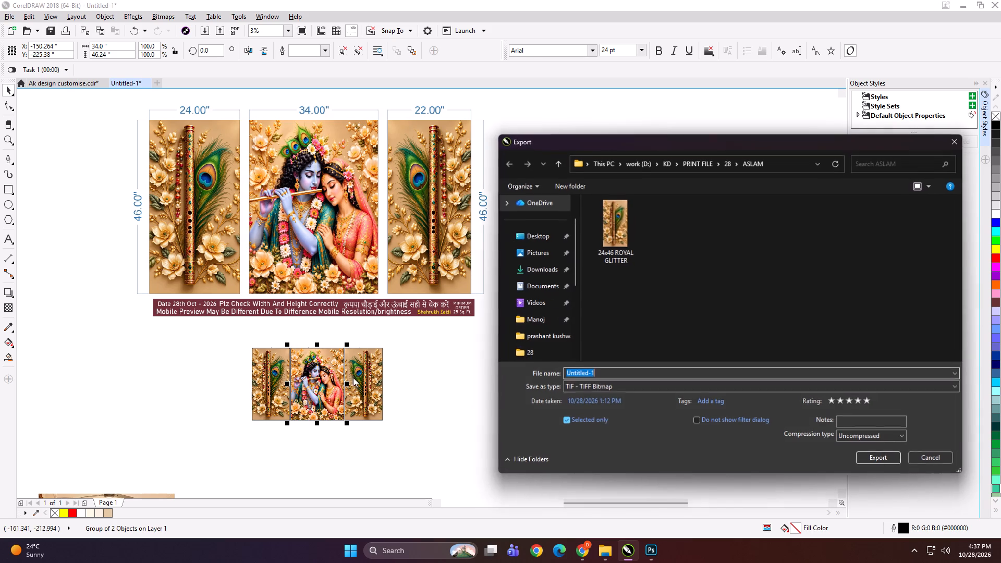
{"action": "type", "text": "34x6"}
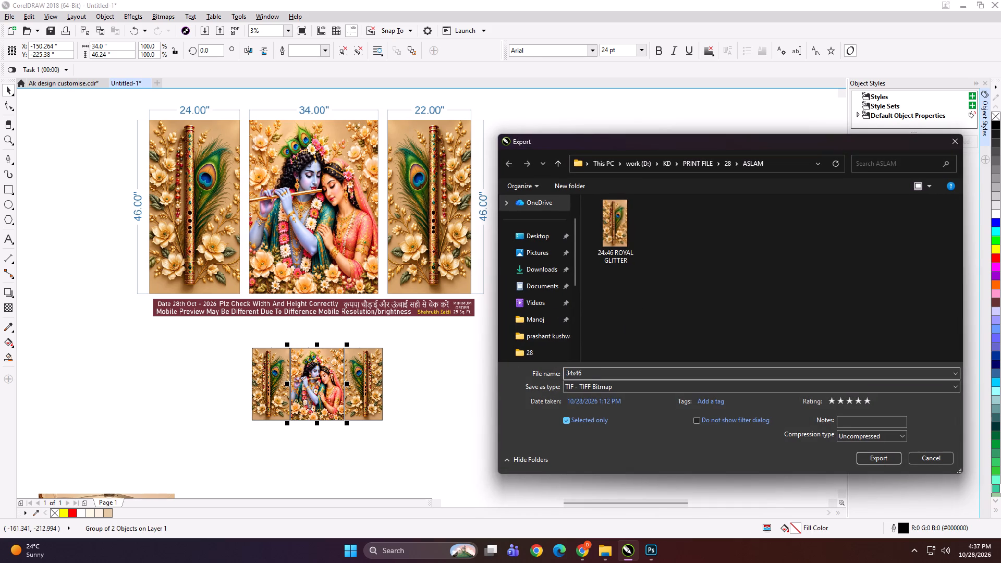
{"action": "key", "text": "space"}
{"action": "type", "text": "ROYAL GLITTER"}
{"action": "key", "text": "Return"}
{"action": "key", "text": "Return"}
Export the right flute panel as a TIFF named B ROYAL GLITTER in the ASLAM folder.
{"action": "left_click", "coordinate": [397, 387]}
{"action": "left_click", "coordinate": [381, 380]}
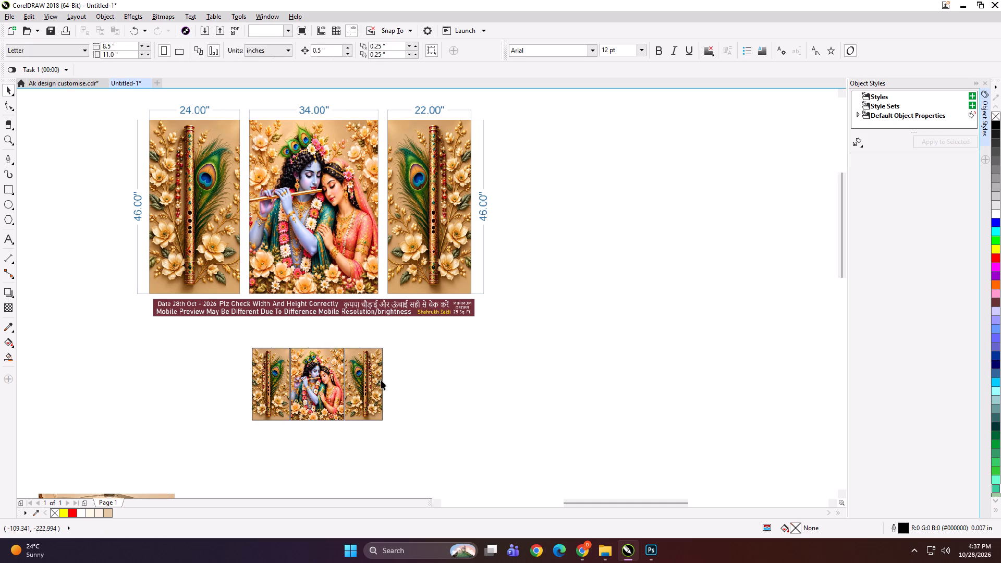
{"action": "key", "text": "ctrl+e"}
{"action": "left_click", "coordinate": [617, 220]}
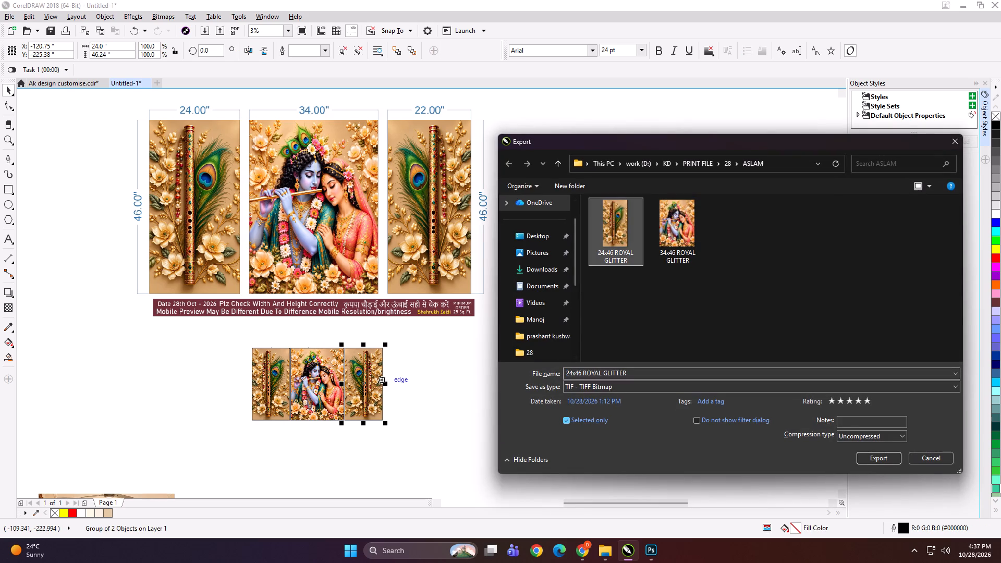
{"action": "left_click", "coordinate": [584, 374]}
{"action": "left_click", "coordinate": [583, 373]}
{"action": "type", "text": "B"}
{"action": "key", "text": "space"}
{"action": "key", "text": "Return"}
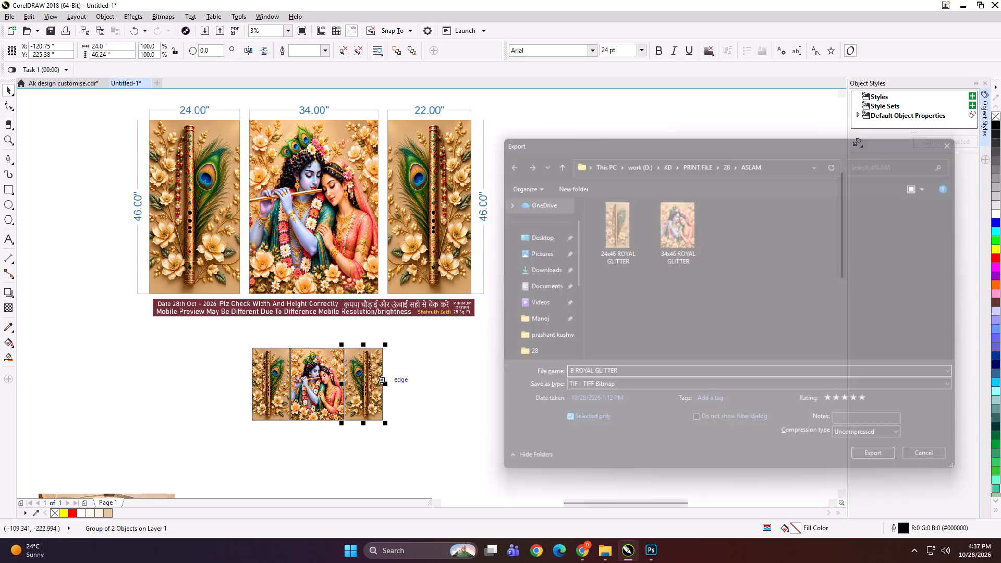
{"action": "key", "text": "Return"}
Nudge the right flute panel 5.5 inches away from the Krishna panel.
{"action": "key", "text": "Right"}
{"action": "key", "text": "Right"}
{"action": "key", "text": "Right"}
{"action": "key", "text": "Right"}
{"action": "key", "text": "Right"}
{"action": "key", "text": "Right"}
{"action": "key", "text": "Right"}
{"action": "key", "text": "Right"}
{"action": "key", "text": "Right"}
{"action": "key", "text": "Right"}
{"action": "key", "text": "Right"}
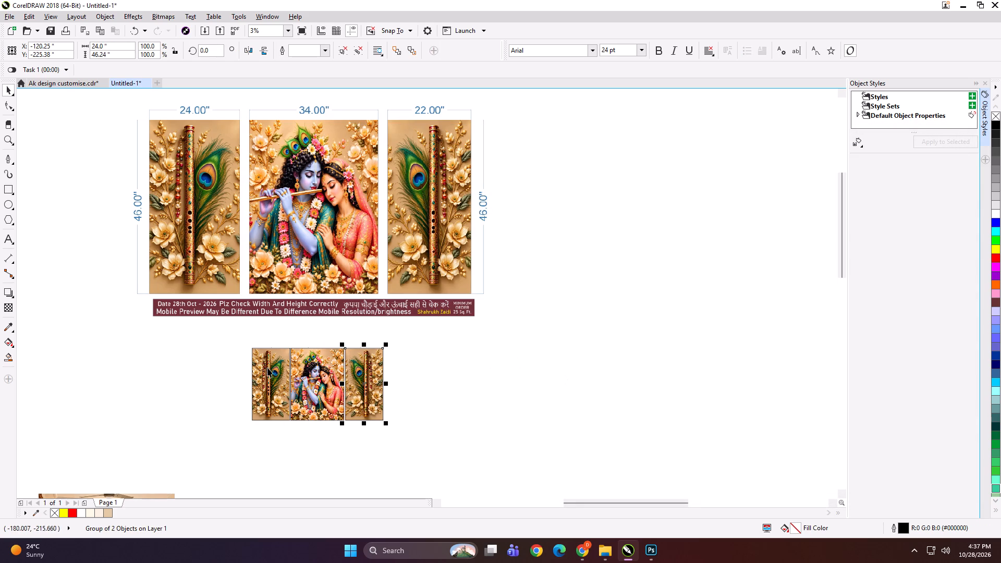
Nudge the left flute panel 5.5 inches away from the Krishna panel.
{"action": "left_click", "coordinate": [267, 367]}
{"action": "key", "text": "Left"}
{"action": "key", "text": "Left"}
{"action": "key", "text": "Left"}
{"action": "key", "text": "Left"}
{"action": "key", "text": "Left"}
{"action": "key", "text": "Left"}
{"action": "key", "text": "Left"}
{"action": "key", "text": "Left"}
{"action": "key", "text": "Left"}
{"action": "key", "text": "Left"}
{"action": "key", "text": "Left"}
{"action": "key", "text": "Left"}
Enlarge the three panels together to about 238 by 117 inches, placing them beside the dimensioned Krishna preview.
{"action": "left_click_drag", "start_coordinate": [419, 444], "coordinate": [242, 332]}
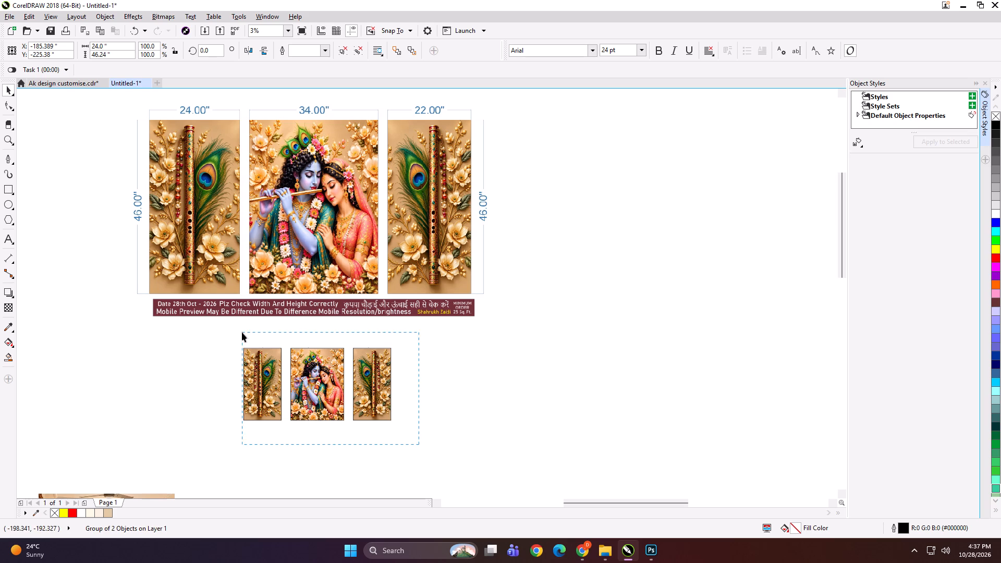
{"action": "left_click_drag", "start_coordinate": [242, 332], "coordinate": [228, 330]}
{"action": "left_click_drag", "start_coordinate": [397, 427], "coordinate": [455, 450], "text": "shift"}
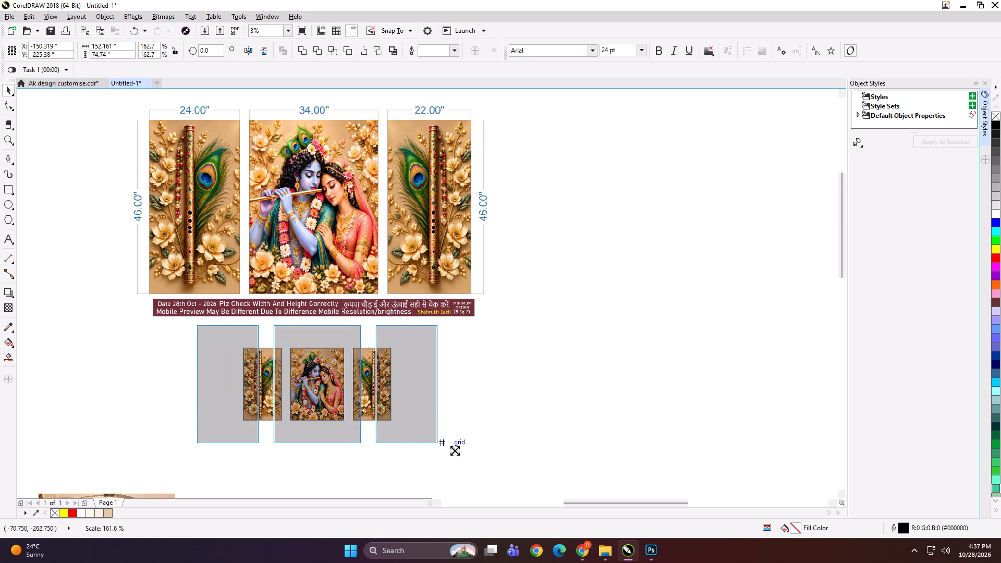
{"action": "left_click_drag", "start_coordinate": [455, 450], "coordinate": [472, 458], "text": "shift"}
{"action": "scroll", "coordinate": [247, 343], "scroll_direction": "down", "scroll_amount": 1}
{"action": "left_click_drag", "start_coordinate": [271, 353], "coordinate": [433, 257]}
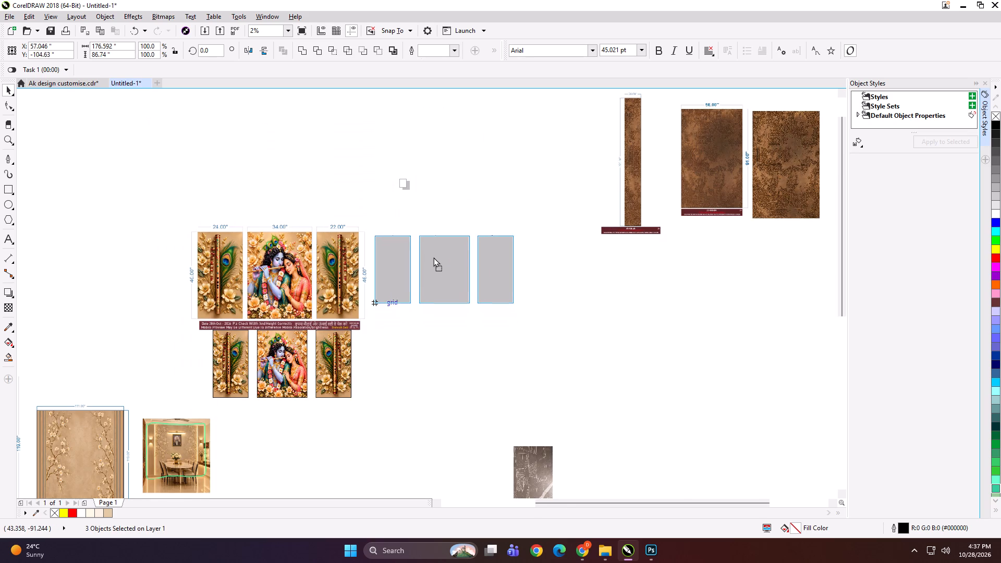
{"action": "left_click_drag", "start_coordinate": [433, 257], "coordinate": [434, 253]}
{"action": "left_click_drag", "start_coordinate": [519, 302], "coordinate": [567, 329]}
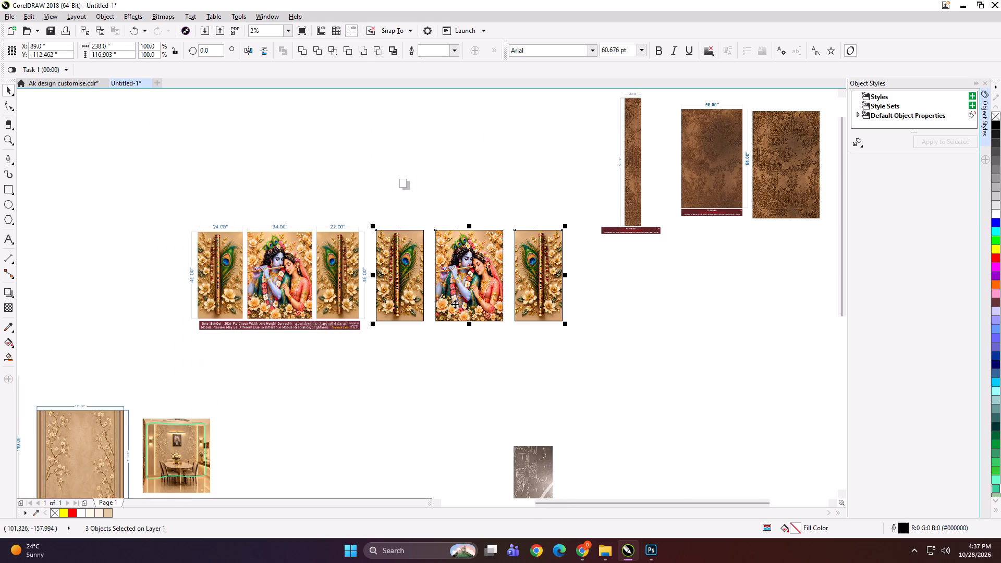
Group the dimensioned preview with the three panels and shrink the group to about 7.6 by 2.2 inches.
{"action": "left_click", "coordinate": [369, 286], "text": "shift"}
{"action": "key", "text": "ctrl+g"}
{"action": "left_click_drag", "start_coordinate": [568, 336], "coordinate": [409, 307], "text": "shift"}
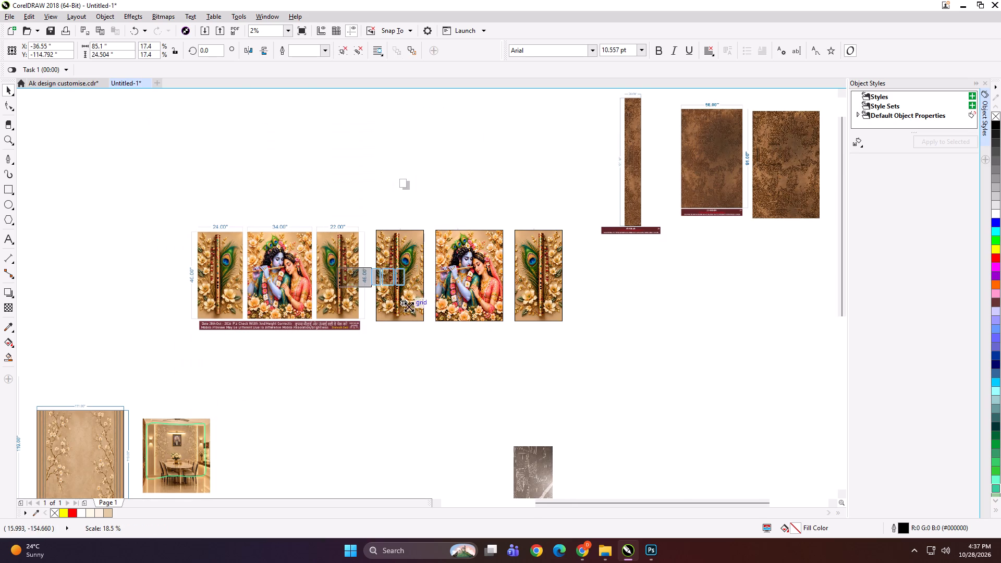
{"action": "left_click_drag", "start_coordinate": [409, 307], "coordinate": [401, 303], "text": "shift"}
{"action": "scroll", "coordinate": [370, 276], "scroll_direction": "up", "scroll_amount": 4}
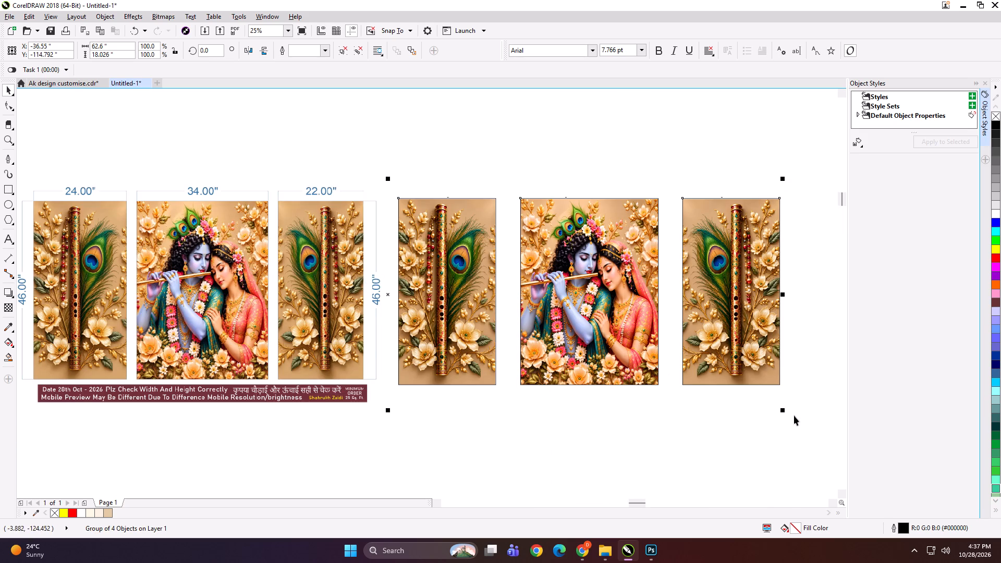
{"action": "left_click_drag", "start_coordinate": [784, 412], "coordinate": [467, 336], "text": "shift"}
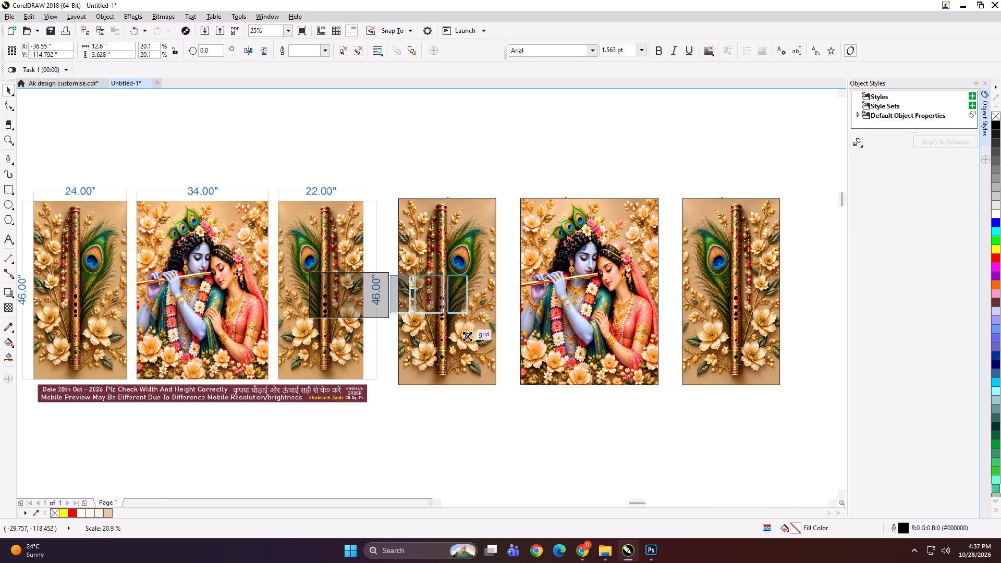
{"action": "left_click_drag", "start_coordinate": [467, 336], "coordinate": [441, 326], "text": "shift"}
Export the shrunken preview group as FSFDG.
{"action": "key", "text": "ctrl+e"}
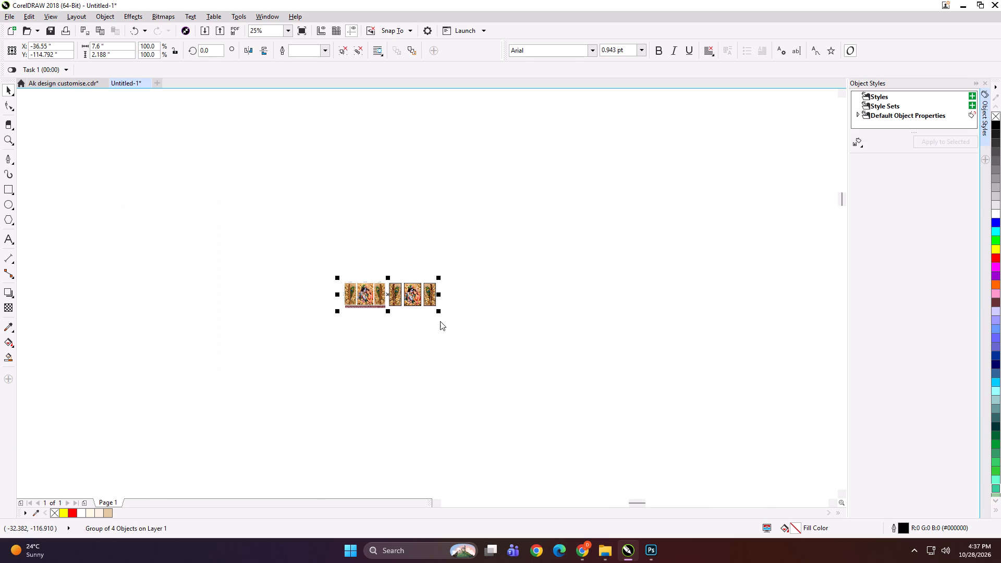
{"action": "type", "text": "FSFDG"}
{"action": "key", "text": "Return"}
{"action": "key", "text": "Return"}
Delete the shrunken Krishna preview group from the drawing.
{"action": "key", "text": "Delete"}
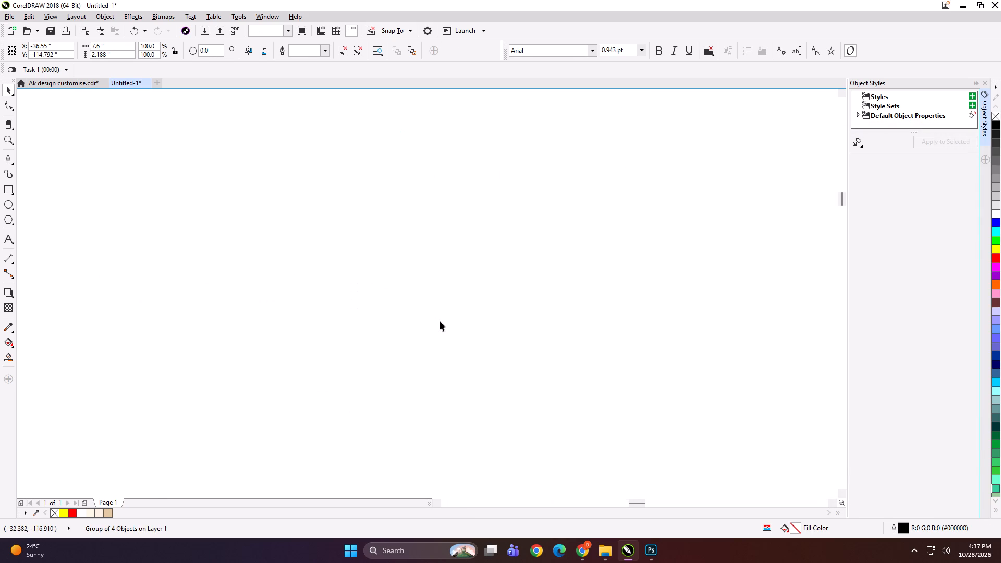
Enlarge the plain beige floral image beside the tall floral mural preview to about 149 by 141 inches.
{"action": "key", "text": "F4"}
{"action": "left_click", "coordinate": [440, 321]}
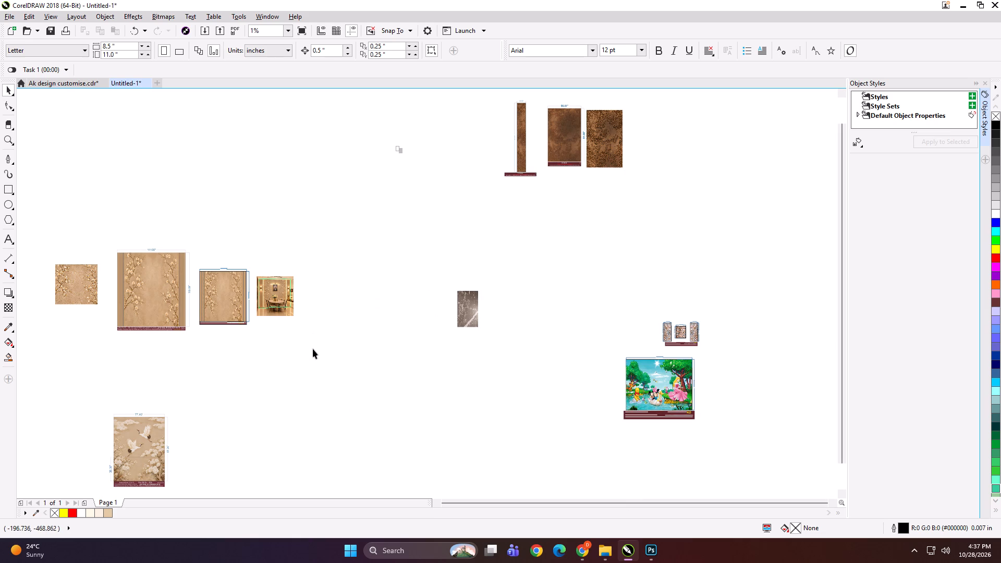
{"action": "left_click", "coordinate": [87, 286]}
{"action": "left_click_drag", "start_coordinate": [104, 310], "coordinate": [115, 324], "text": "shift"}
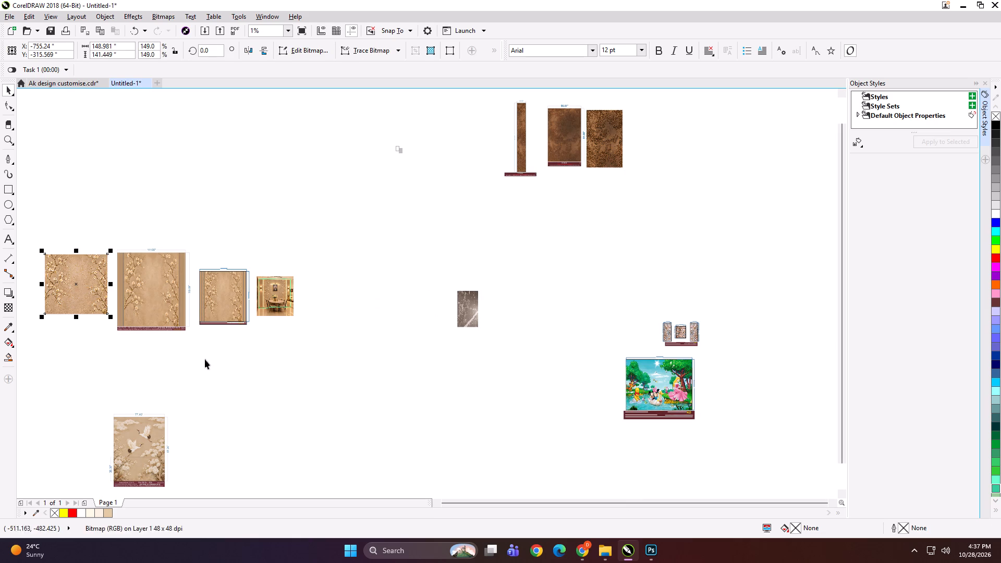
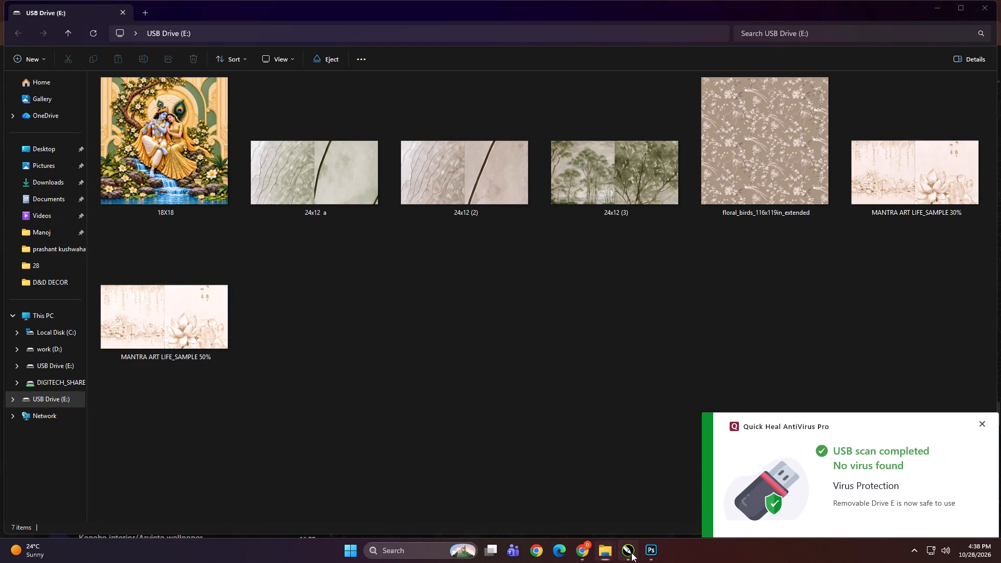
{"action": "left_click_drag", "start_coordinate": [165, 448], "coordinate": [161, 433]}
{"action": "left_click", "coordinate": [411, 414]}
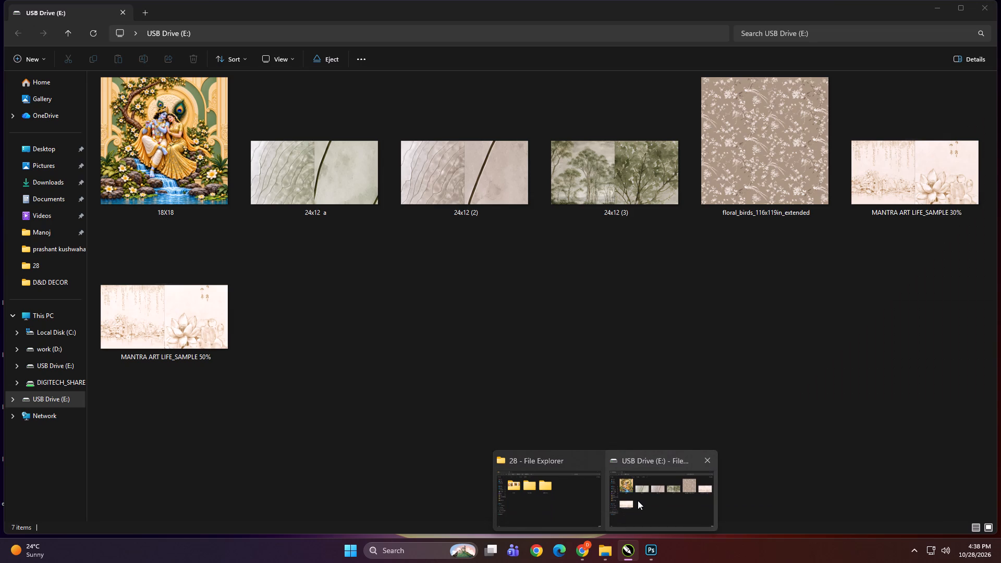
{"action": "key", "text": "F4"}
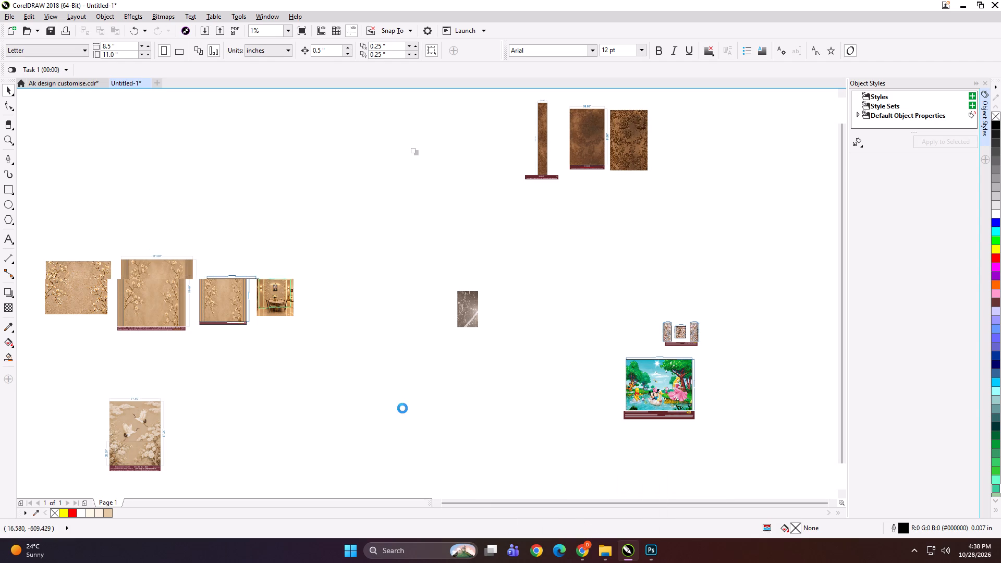
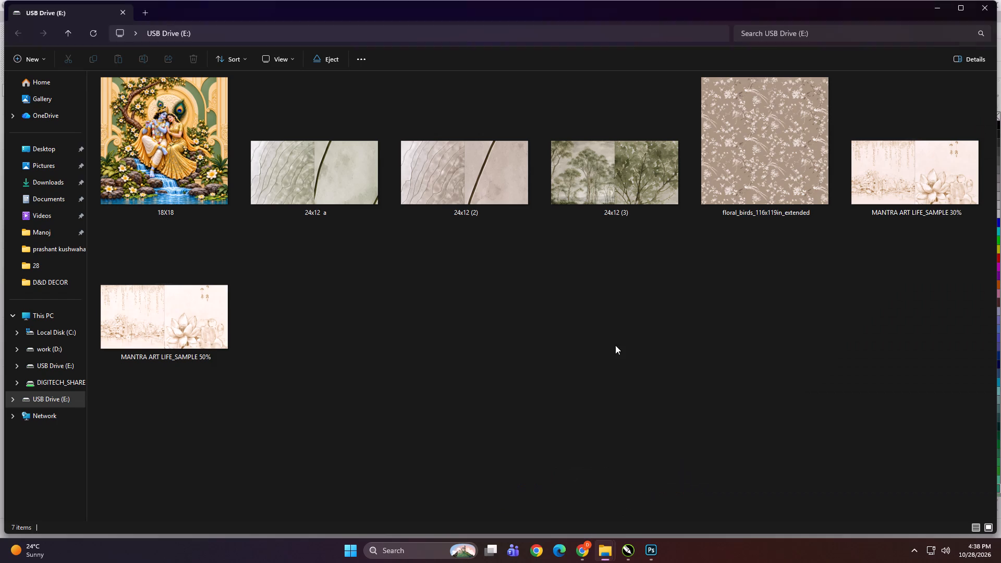
Bring the floral_birds_116x119in_extended image from the USB drive into the Untitled-1 CorelDRAW document, beside the two-panel floral mural.
{"action": "left_click", "coordinate": [615, 345]}
{"action": "left_click", "coordinate": [710, 224]}
{"action": "left_click_drag", "start_coordinate": [761, 127], "coordinate": [532, 501]}
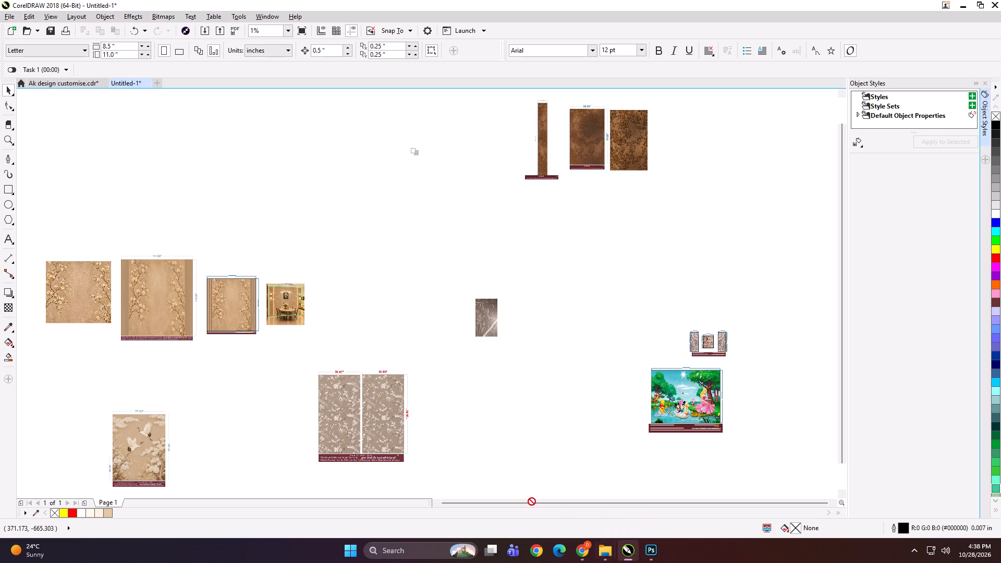
{"action": "left_click_drag", "start_coordinate": [532, 501], "coordinate": [437, 413]}
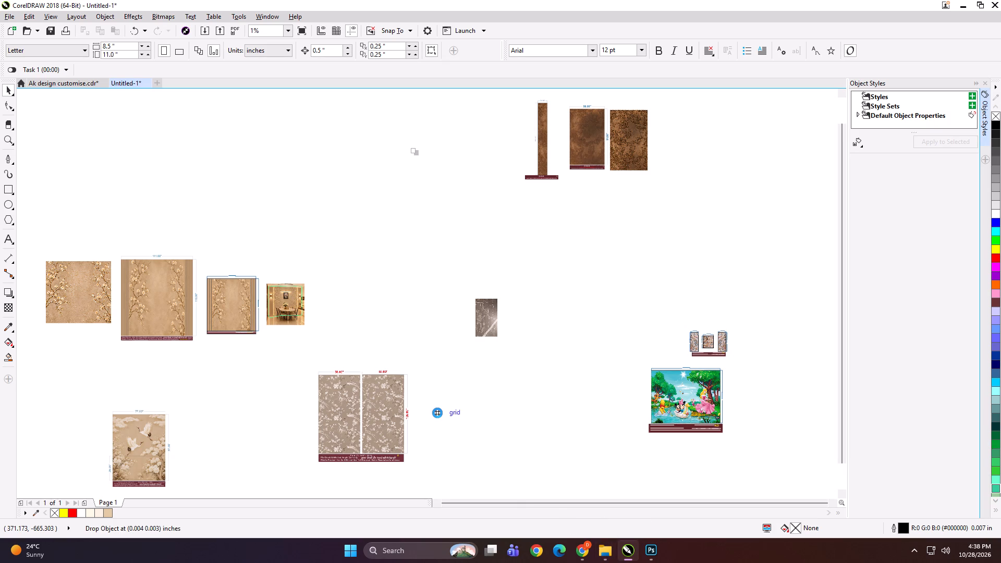
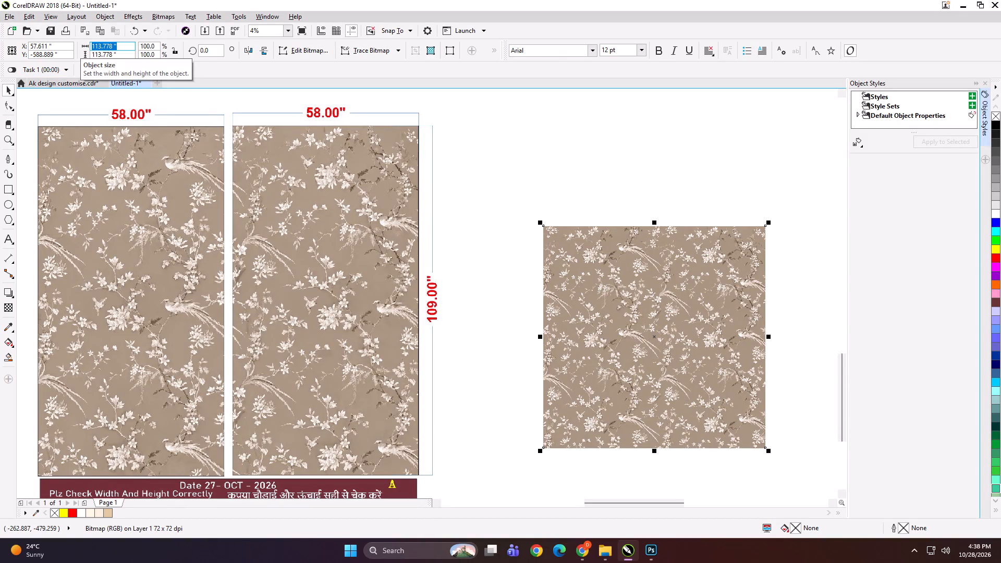
Resize the imported floral birds image to 116 inches wide by 109 inches high.
{"action": "key", "text": "8"}
{"action": "key", "text": "Tab"}
{"action": "type", "text": "58"}
{"action": "key", "text": "Return"}
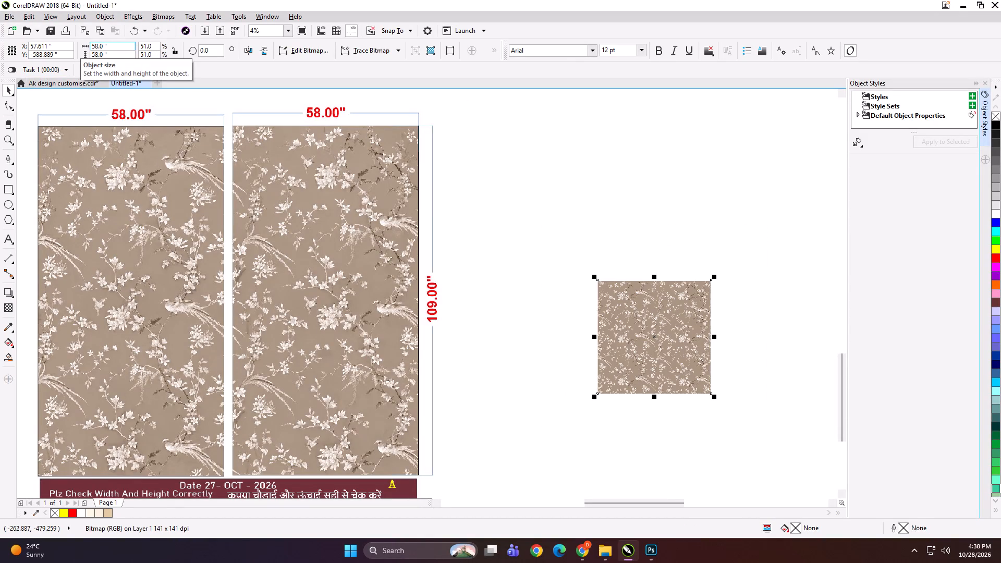
{"action": "left_click_drag", "start_coordinate": [126, 56], "coordinate": [43, 62]}
{"action": "key", "text": "1"}
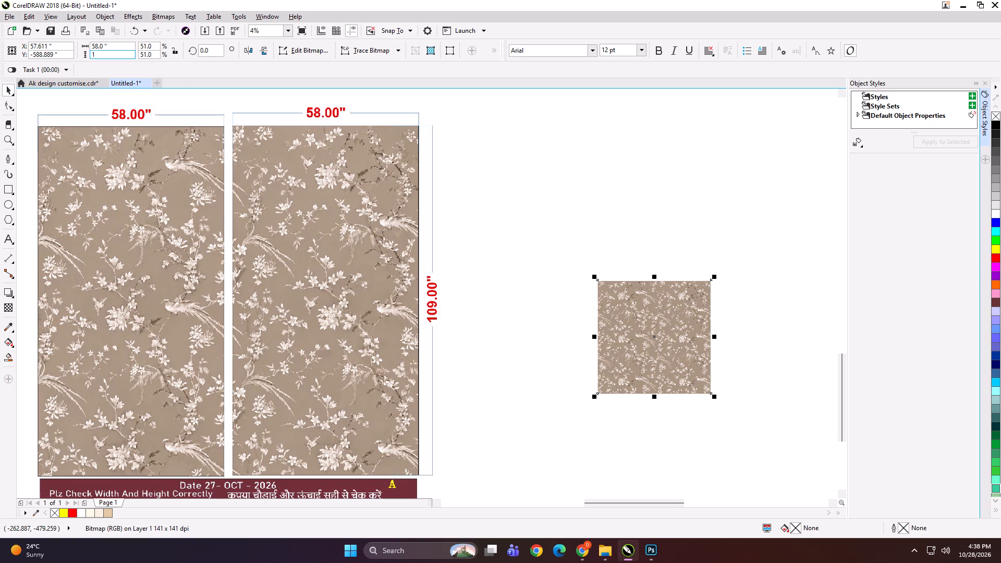
{"action": "type", "text": "09"}
{"action": "left_click", "coordinate": [113, 45]}
{"action": "type", "text": "+58"}
{"action": "key", "text": "Return"}
Create a rectangle over the floral image, set its width to 58 inches, and align it with the image's left edge.
{"action": "double_click", "coordinate": [5, 191], "text": "shift"}
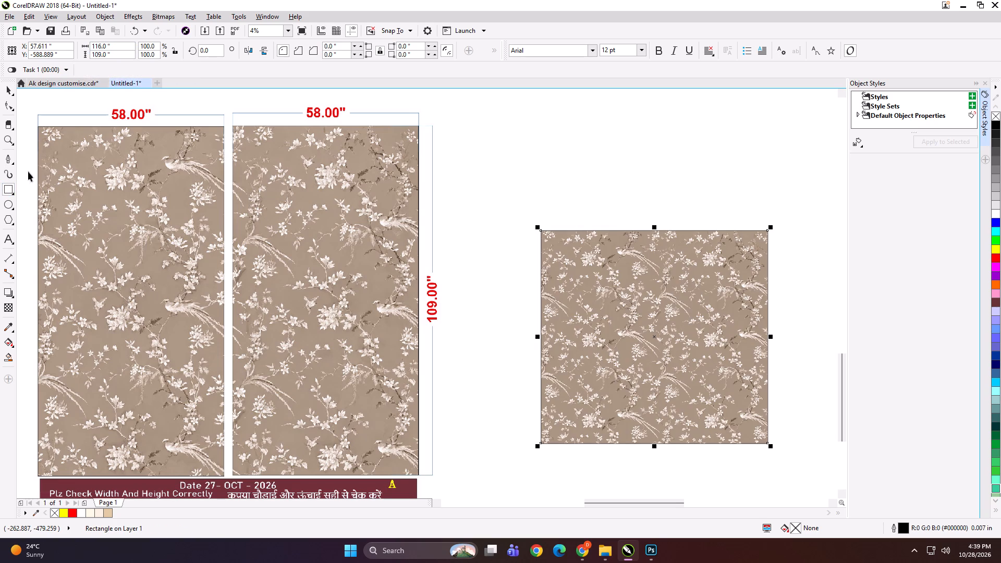
{"action": "key", "text": "shift+space"}
{"action": "left_click", "coordinate": [118, 48]}
{"action": "key", "text": "ctrl+a"}
{"action": "type", "text": "58"}
{"action": "key", "text": "Return"}
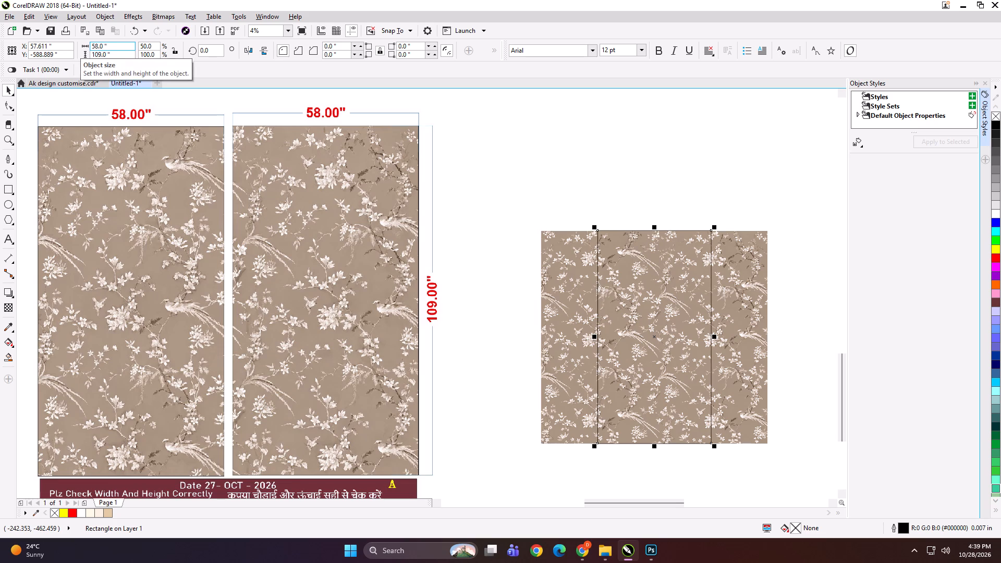
{"action": "left_click", "coordinate": [578, 291], "text": "shift"}
{"action": "key", "text": "l"}
{"action": "left_click", "coordinate": [585, 203]}
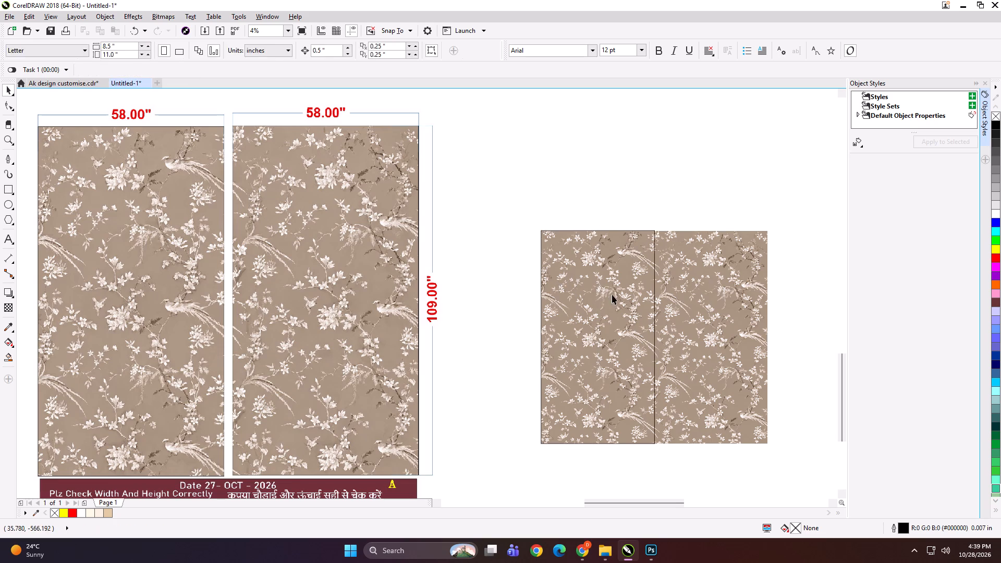
Mirror a copy of the 58-inch frame onto the image's right half and group the two frames.
{"action": "left_click", "coordinate": [612, 295]}
{"action": "left_click_drag", "start_coordinate": [537, 337], "coordinate": [721, 332]}
{"action": "right_click", "coordinate": [721, 332], "text": "ctrl"}
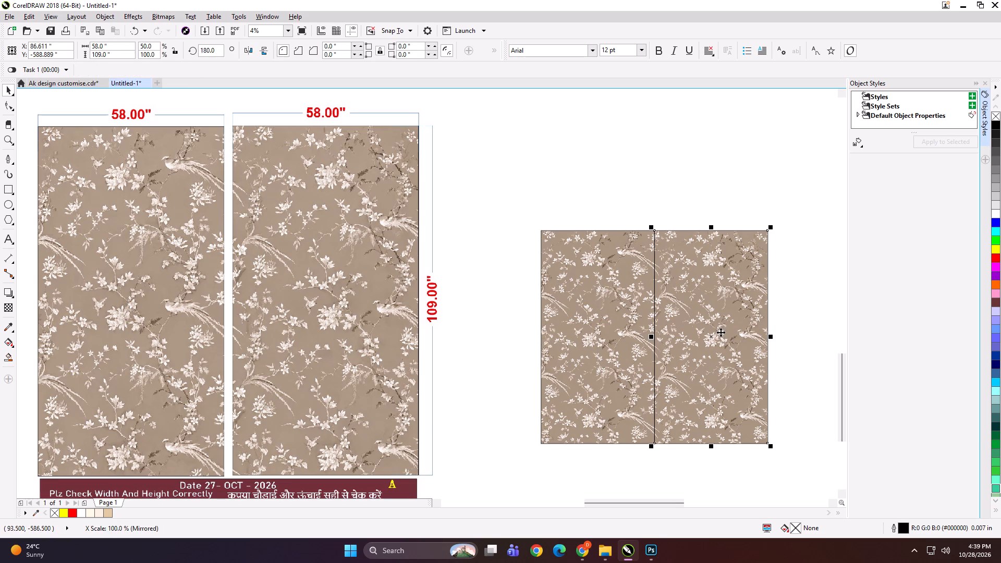
{"action": "left_click", "coordinate": [627, 317], "text": "shift"}
{"action": "key", "text": "ctrl+g"}
PowerClip the floral image into the two grouped frames and ungroup them into separate panels.
{"action": "left_click", "coordinate": [614, 191]}
{"action": "left_click", "coordinate": [617, 280], "text": "alt"}
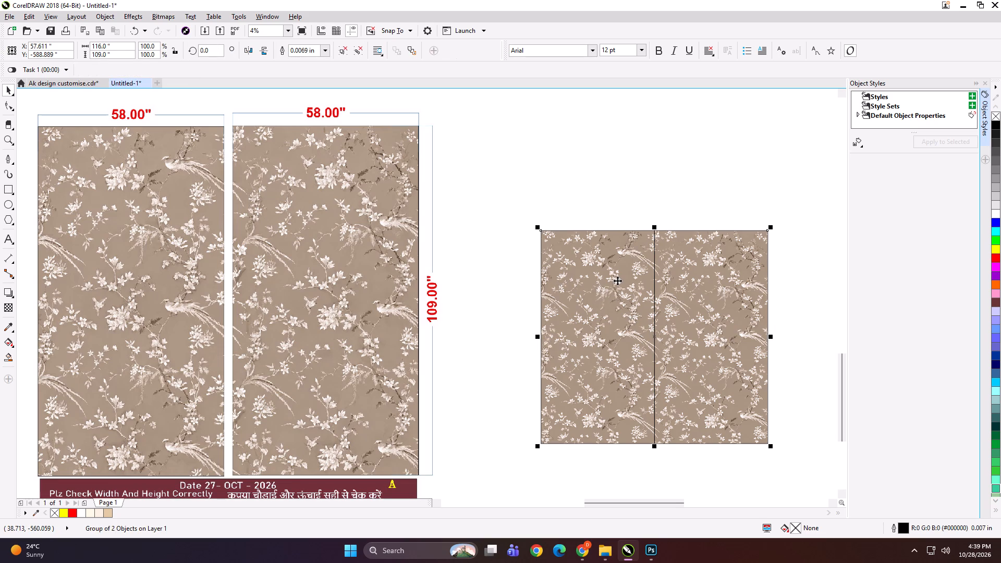
{"action": "key", "text": "shift+Return"}
{"action": "left_click", "coordinate": [617, 280]}
{"action": "left_click", "coordinate": [543, 305]}
{"action": "left_click", "coordinate": [581, 303], "text": "alt"}
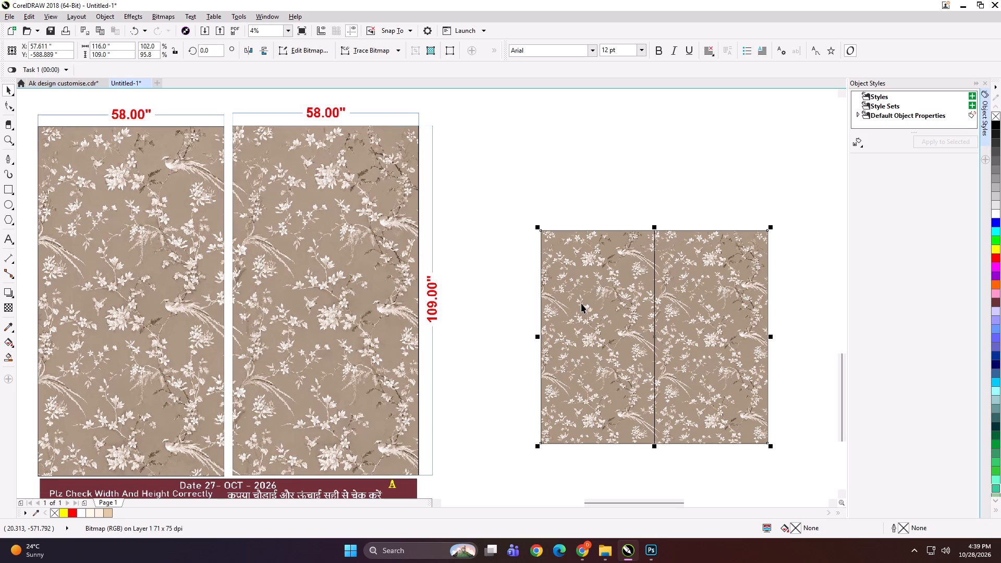
{"action": "key", "text": "shift+Return"}
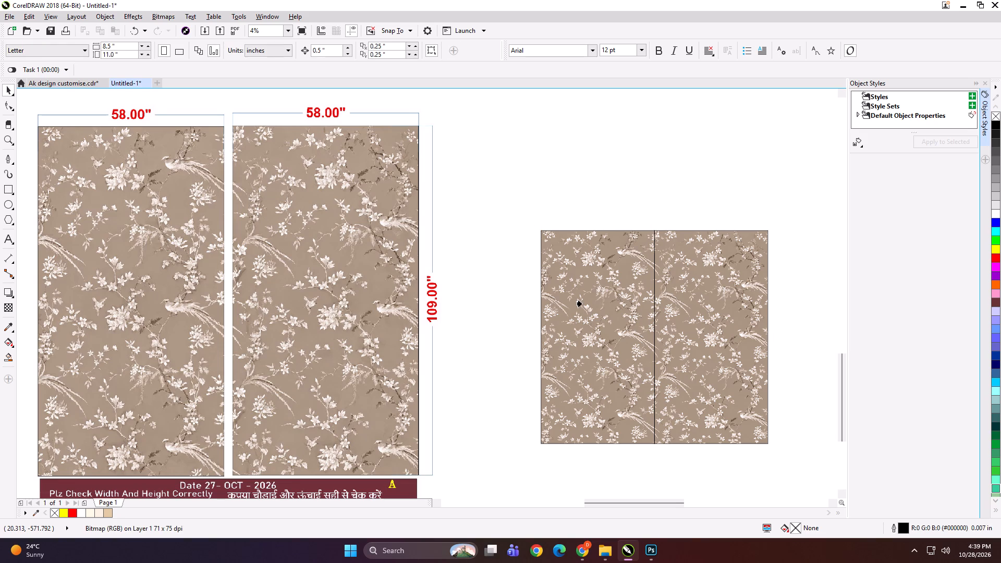
{"action": "left_click", "coordinate": [581, 303]}
{"action": "key", "text": "ctrl+u"}
{"action": "key", "text": "ctrl+u"}
{"action": "left_click", "coordinate": [589, 200]}
{"action": "left_click", "coordinate": [583, 260]}
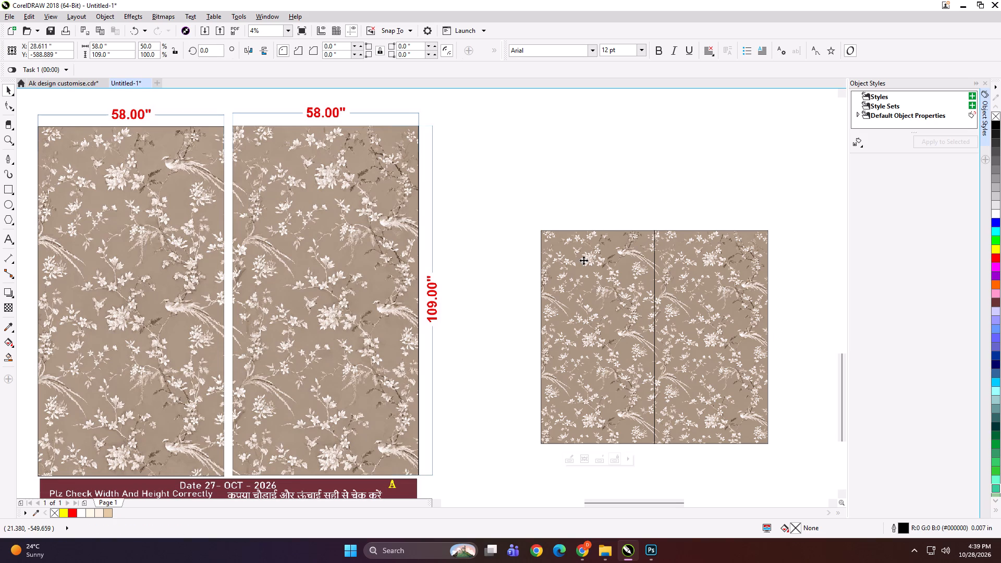
Create a rectangle over the left panel, set its width to 41 inches, and align it with the panel's left edge.
{"action": "double_click", "coordinate": [7, 188], "text": "shift"}
{"action": "key", "text": "shift+space"}
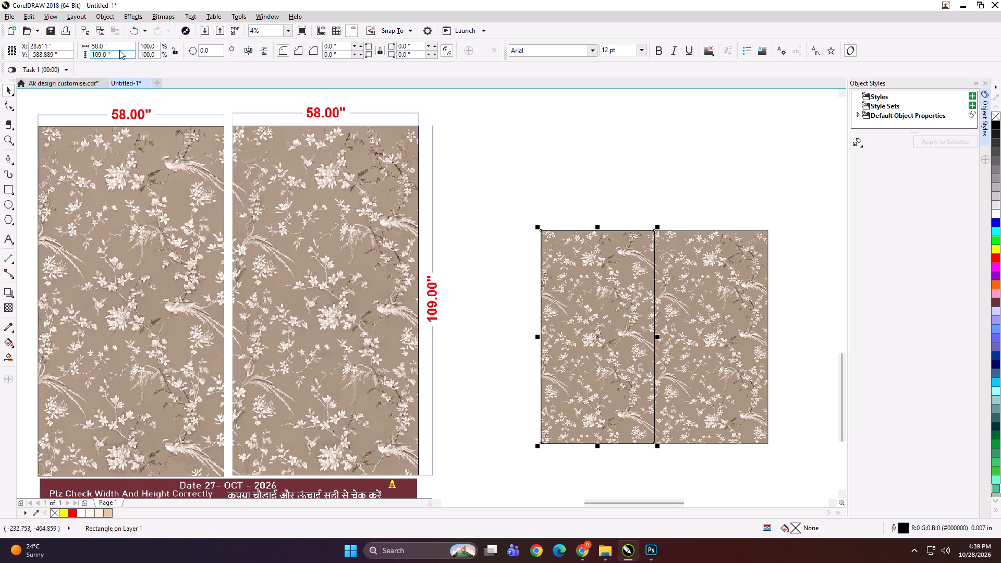
{"action": "left_click", "coordinate": [119, 50]}
{"action": "left_click", "coordinate": [114, 40]}
{"action": "left_click", "coordinate": [118, 48]}
{"action": "key", "text": "ctrl+a"}
{"action": "type", "text": "41"}
{"action": "key", "text": "Return"}
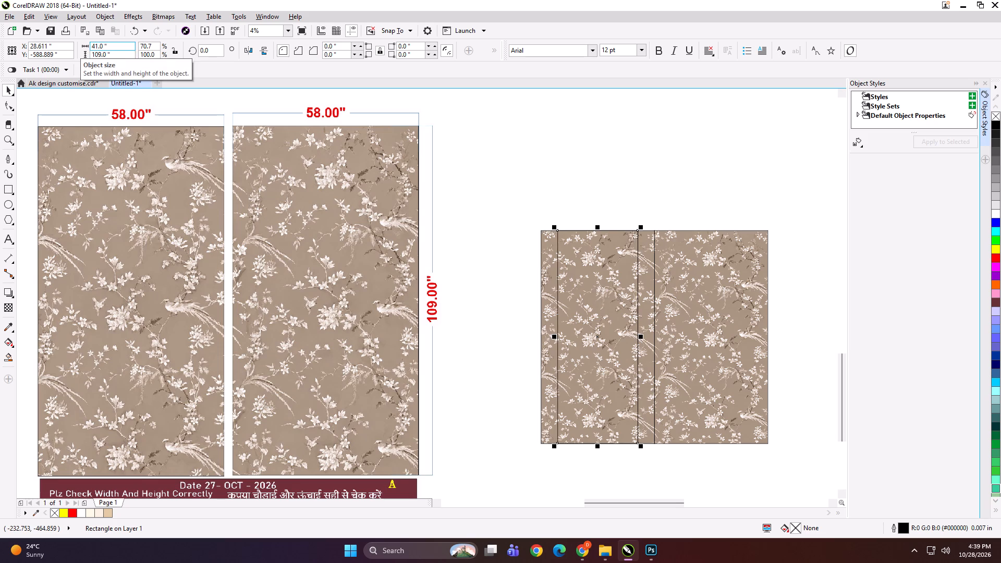
{"action": "left_click", "coordinate": [552, 278], "text": "shift"}
{"action": "key", "text": "l"}
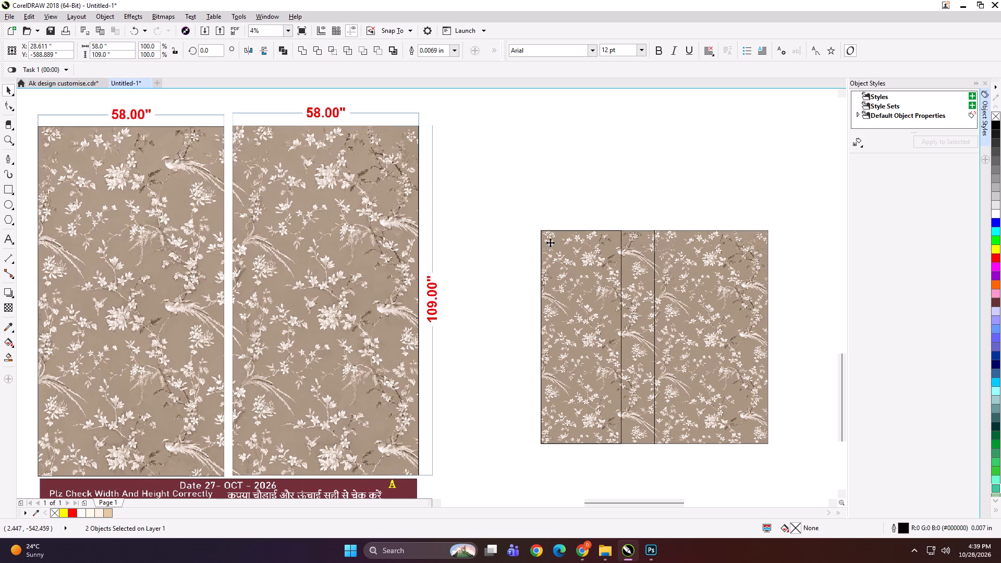
{"action": "left_click", "coordinate": [560, 224]}
Mirror a copy of the 41-inch frame to its right, narrow it to the panel's remaining strip, and group both frames.
{"action": "left_click", "coordinate": [596, 281]}
{"action": "left_click_drag", "start_coordinate": [536, 336], "coordinate": [652, 327]}
{"action": "right_click", "coordinate": [652, 327], "text": "ctrl"}
{"action": "key", "text": "Left"}
{"action": "left_click_drag", "start_coordinate": [706, 338], "coordinate": [660, 338]}
{"action": "left_click", "coordinate": [590, 324], "text": "shift"}
{"action": "key", "text": "ctrl+g"}
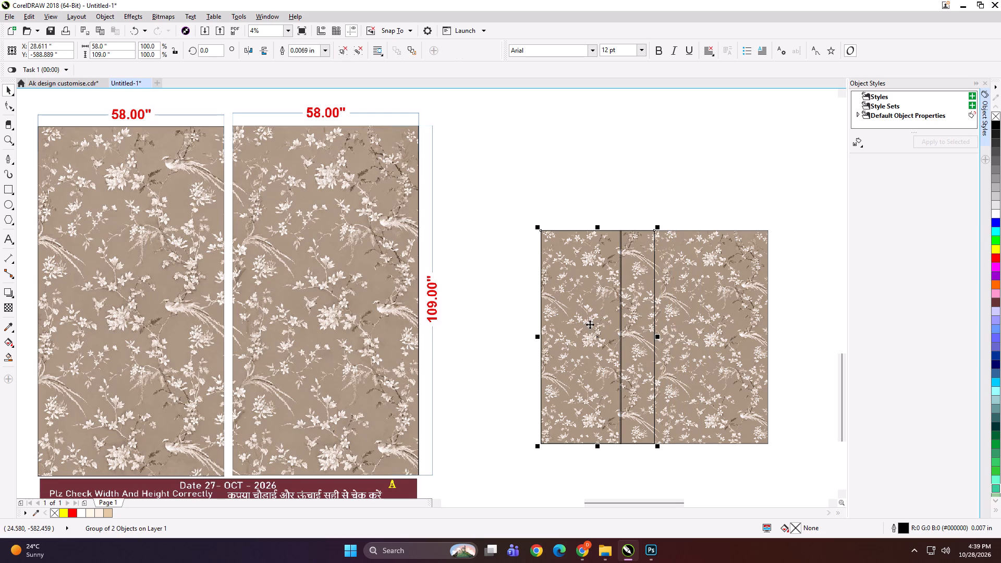
Duplicate the grouped pair of frames and align the copy to the top and right of the right 58-inch panel.
{"action": "key", "text": "plus"}
{"action": "left_click", "coordinate": [682, 285], "text": "shift"}
{"action": "key", "text": "t"}
{"action": "key", "text": "r"}
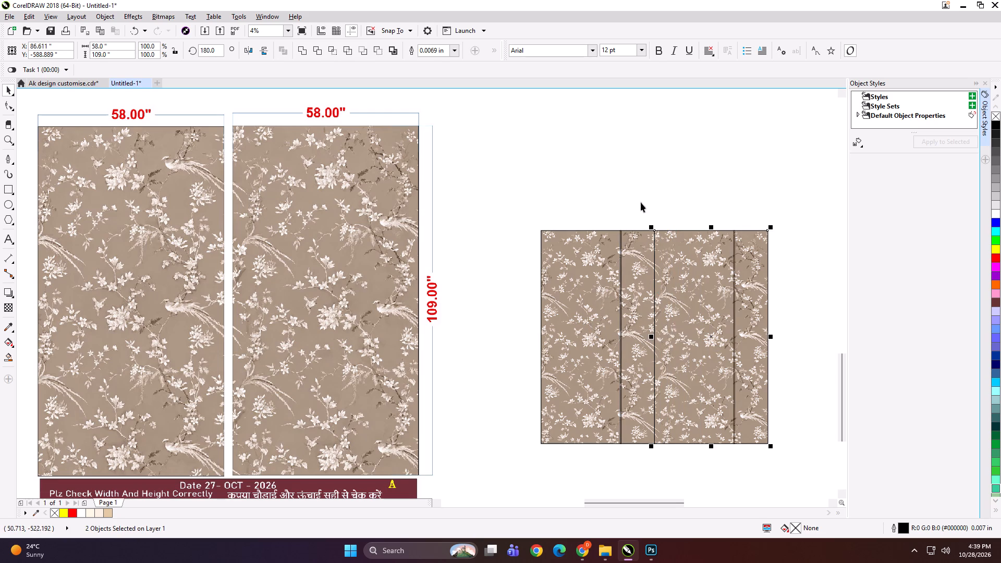
PowerClip the right and left 58-inch panels into their respective grouped frame pairs.
{"action": "left_click", "coordinate": [641, 195]}
{"action": "left_click", "coordinate": [668, 296], "text": "alt"}
{"action": "key", "text": "shift+Return"}
{"action": "left_click", "coordinate": [670, 297]}
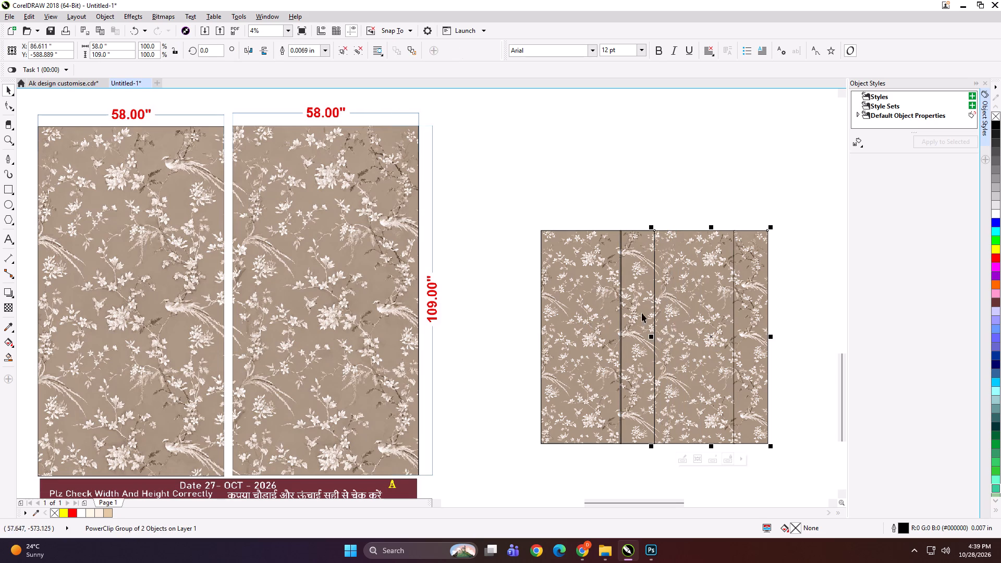
{"action": "left_click", "coordinate": [633, 315], "text": "alt"}
{"action": "key", "text": "shift+Return"}
{"action": "left_click", "coordinate": [614, 302]}
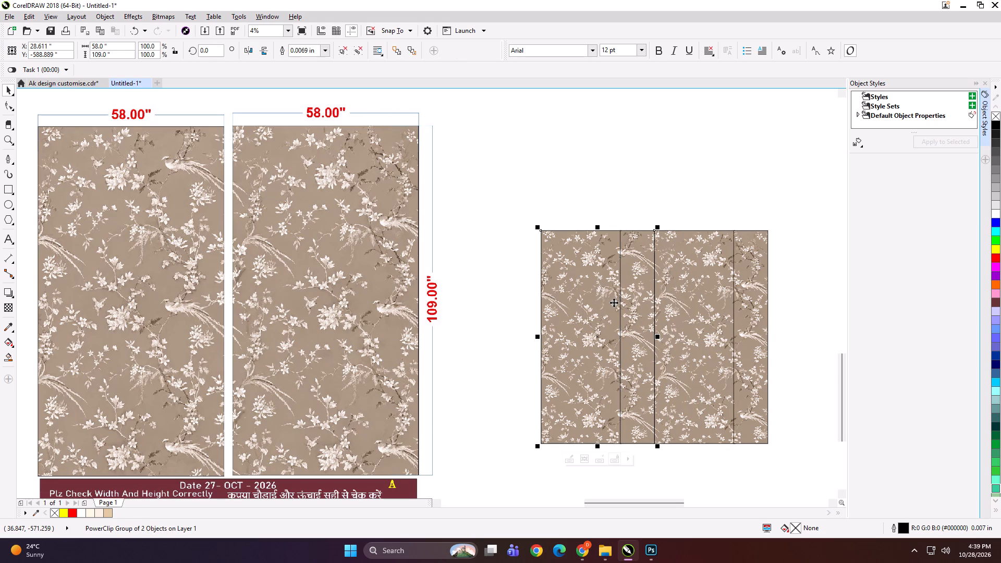
Ungroup the left panel's two pieces, shift both left away from the right panel, and separate the 41-inch piece with a gap.
{"action": "key", "text": "ctrl+u"}
{"action": "left_click", "coordinate": [596, 151]}
{"action": "left_click_drag", "start_coordinate": [665, 202], "coordinate": [520, 479]}
{"action": "key", "text": "Left"}
{"action": "key", "text": "Left"}
{"action": "key", "text": "Left"}
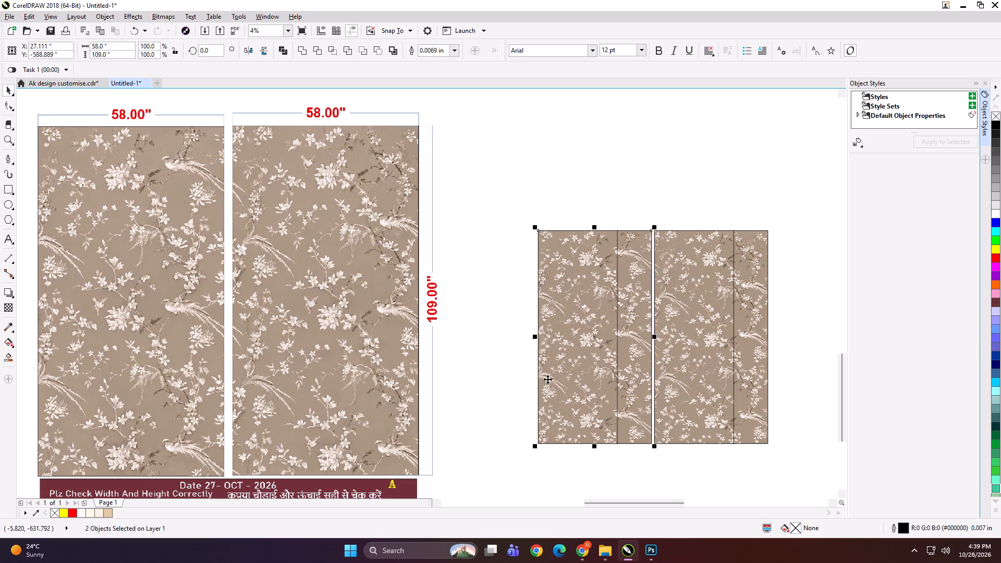
{"action": "key", "text": "Left"}
{"action": "key", "text": "Left"}
{"action": "left_click", "coordinate": [653, 147]}
{"action": "left_click", "coordinate": [600, 273]}
{"action": "key", "text": "Left"}
{"action": "key", "text": "Left"}
{"action": "key", "text": "Left"}
{"action": "key", "text": "Left"}
{"action": "key", "text": "Left"}
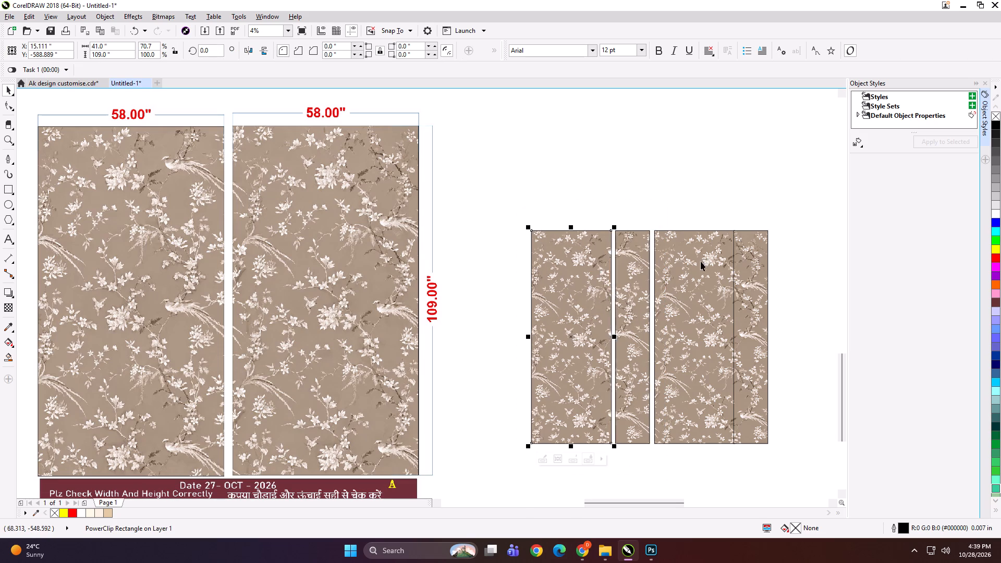
{"action": "key", "text": "Left"}
Shift the right panel 2 inches right, ungroup its pieces, and move the narrow strip further right to leave a gap.
{"action": "left_click", "coordinate": [761, 273]}
{"action": "key", "text": "Right"}
{"action": "key", "text": "Right"}
{"action": "key", "text": "Right"}
{"action": "key", "text": "Right"}
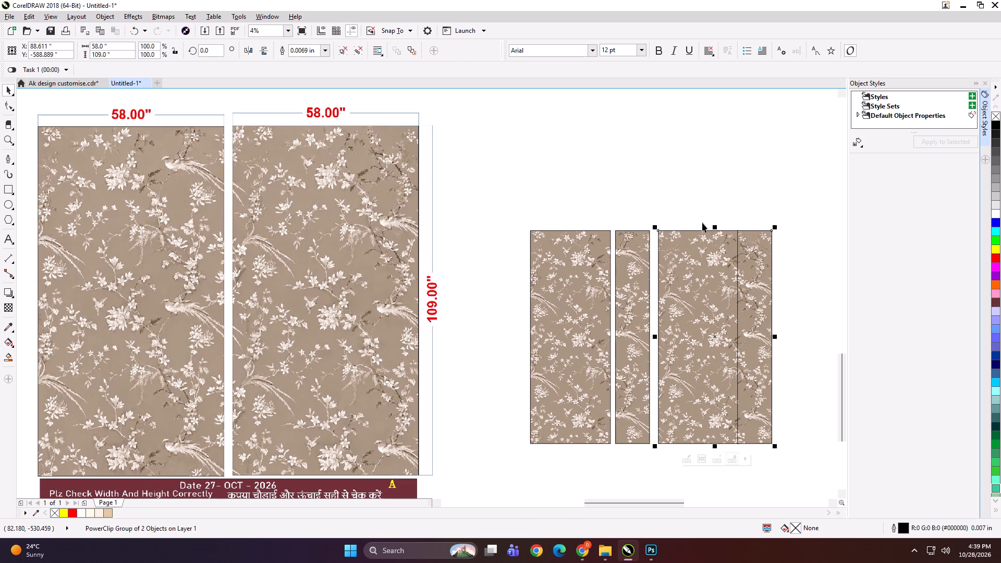
{"action": "key", "text": "ctrl+u"}
{"action": "left_click", "coordinate": [709, 190]}
{"action": "left_click", "coordinate": [753, 270]}
{"action": "key", "text": "Right"}
{"action": "key", "text": "Right"}
{"action": "key", "text": "Right"}
{"action": "key", "text": "Right"}
{"action": "key", "text": "Right"}
{"action": "left_click", "coordinate": [683, 156]}
Shrink the dimensioned two-panel reference preview to about 146.5 by 141.9 inches and move it closer to the cut panels.
{"action": "scroll", "coordinate": [603, 212], "scroll_direction": "down", "scroll_amount": 1}
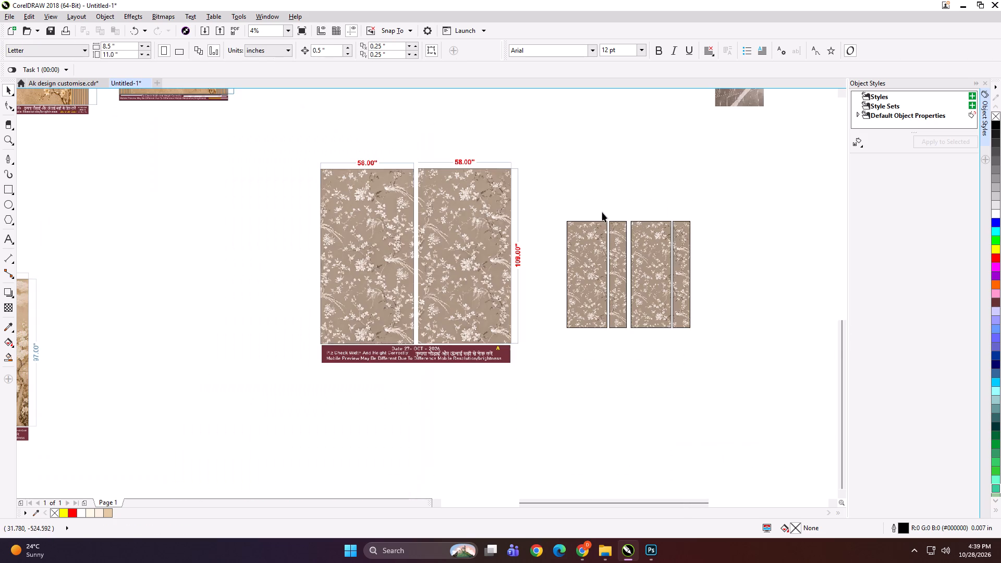
{"action": "left_click", "coordinate": [474, 237]}
{"action": "left_click_drag", "start_coordinate": [540, 153], "coordinate": [529, 190], "text": "shift"}
{"action": "left_click_drag", "start_coordinate": [480, 267], "coordinate": [500, 270]}
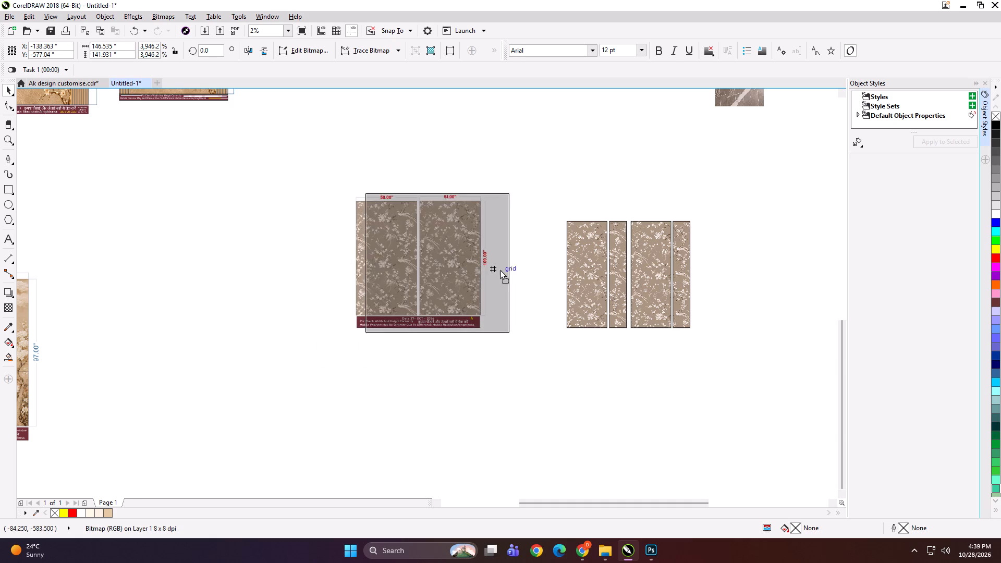
{"action": "left_click_drag", "start_coordinate": [500, 270], "coordinate": [532, 270]}
Add the text label "58*109 PANEL 1" at the top edge of the first cut panel.
{"action": "left_click_drag", "start_coordinate": [714, 204], "coordinate": [561, 372], "text": "shift"}
{"action": "key", "text": "shift+F2"}
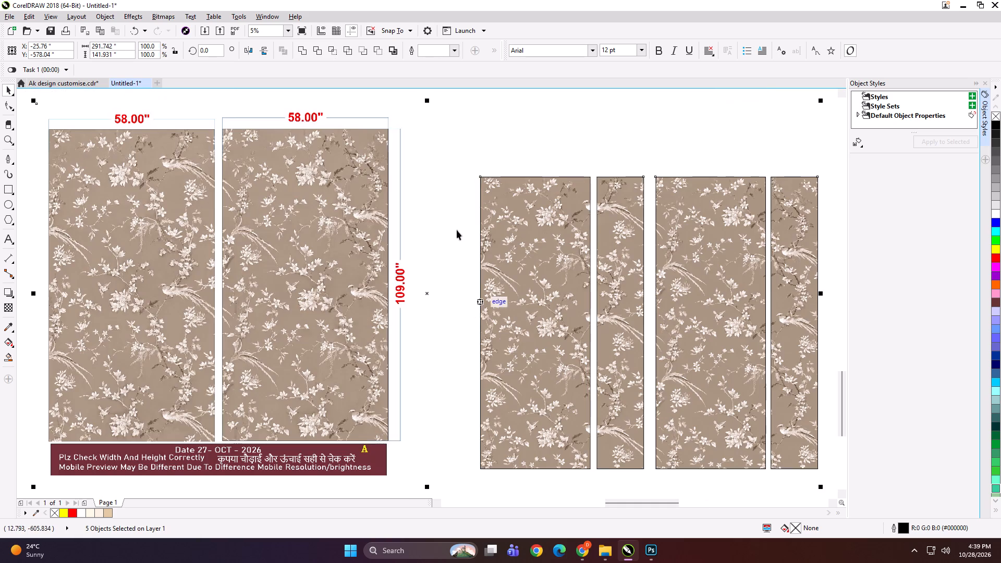
{"action": "left_click", "coordinate": [503, 138]}
{"action": "left_click", "coordinate": [9, 239]}
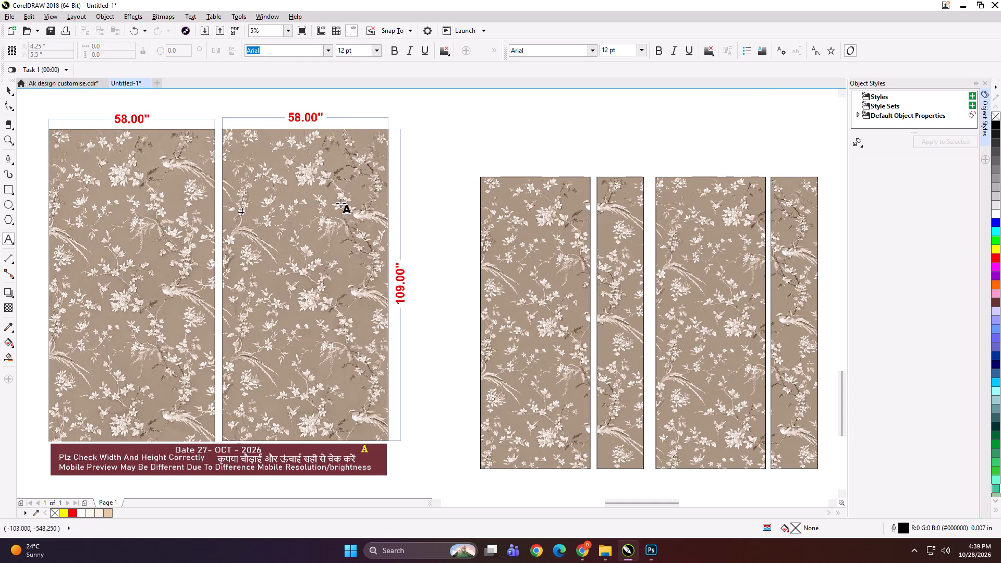
{"action": "left_click", "coordinate": [509, 176]}
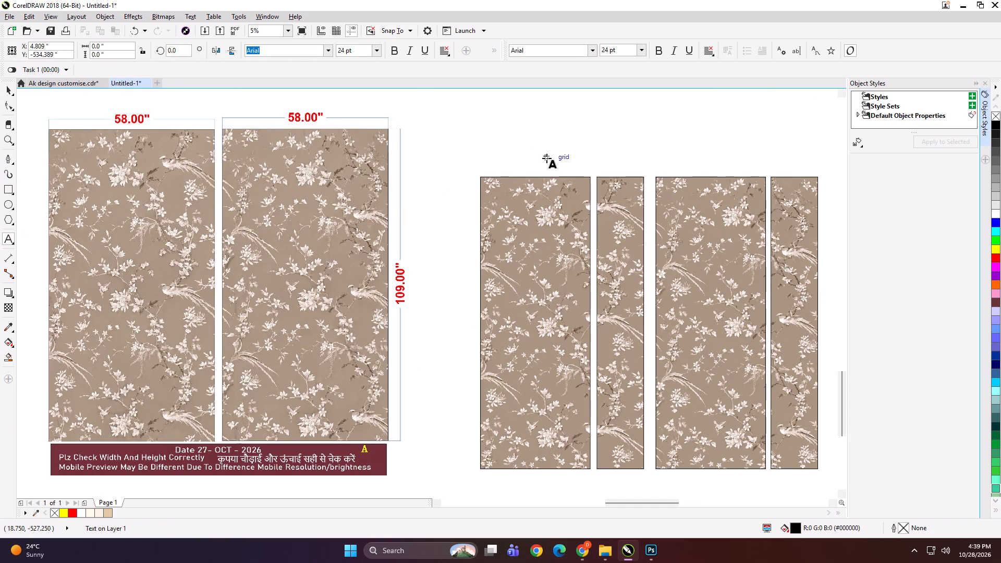
{"action": "type", "text": "58*109 PANEL 1"}
Copy the panel label to the top edge of the second, narrow panel and change its number to 2.
{"action": "key", "text": "ctrl+a"}
{"action": "key", "text": "ctrl+c"}
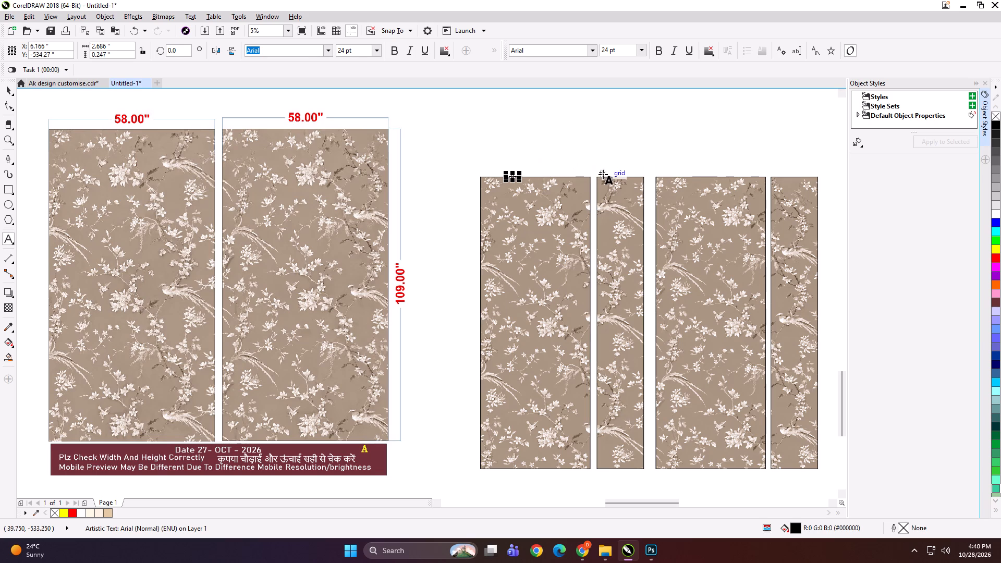
{"action": "left_click", "coordinate": [604, 175]}
{"action": "scroll", "coordinate": [604, 175], "scroll_direction": "up", "scroll_amount": 3}
{"action": "key", "text": "ctrl+v"}
{"action": "key", "text": "BackSpace"}
{"action": "key", "text": "2"}
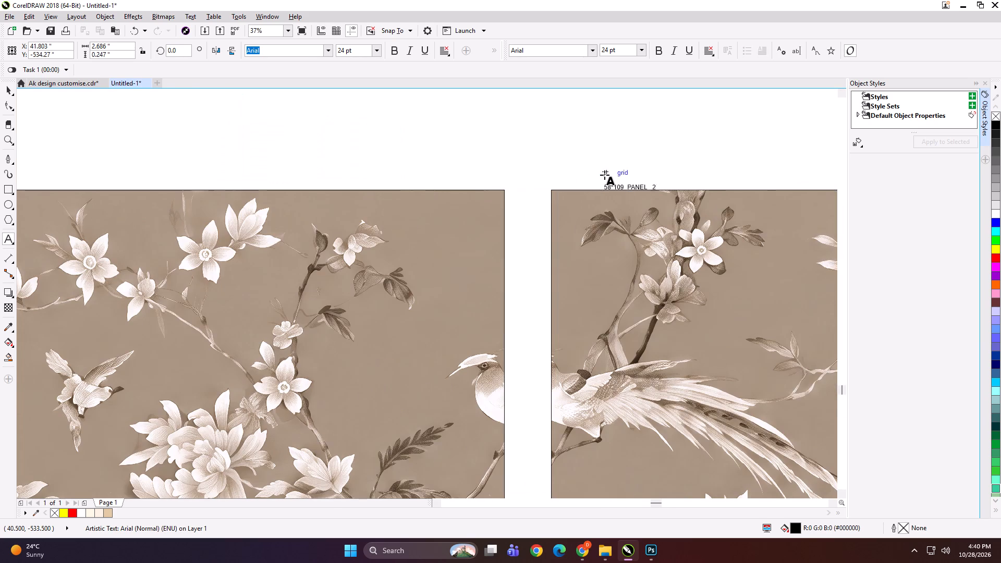
Add the text "DESIGN A" beside the first panel's label at its top edge.
{"action": "scroll", "coordinate": [483, 190], "scroll_direction": "down", "scroll_amount": 2}
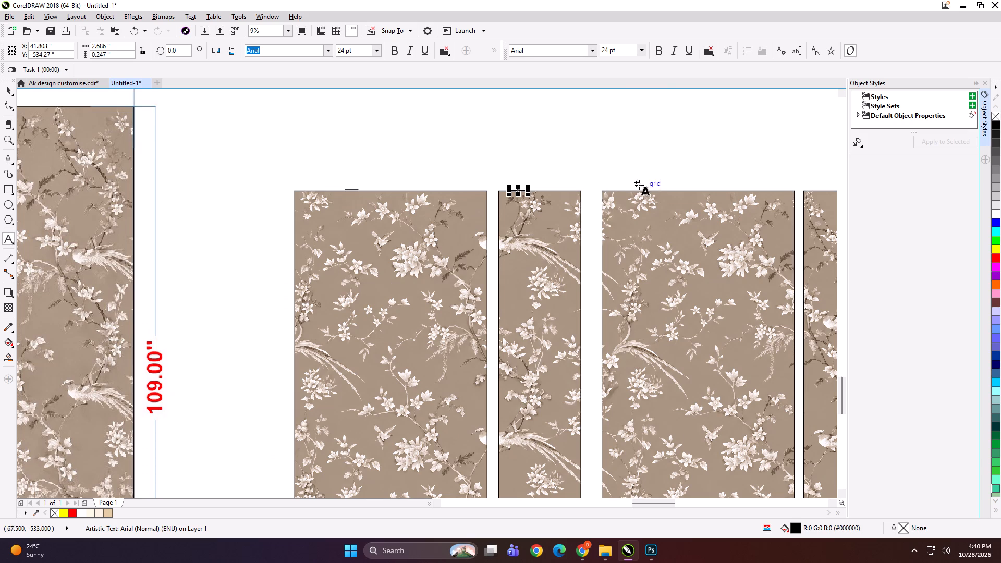
{"action": "scroll", "coordinate": [357, 194], "scroll_direction": "up", "scroll_amount": 3}
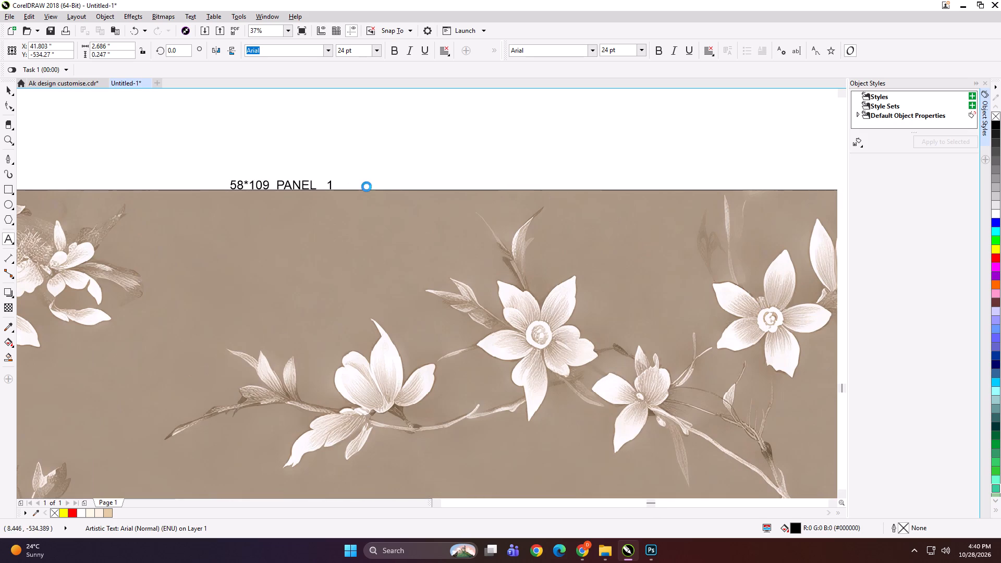
{"action": "left_click", "coordinate": [374, 187]}
{"action": "type", "text": "DESIGN"}
{"action": "key", "text": "space"}
{"action": "type", "text": "A"}
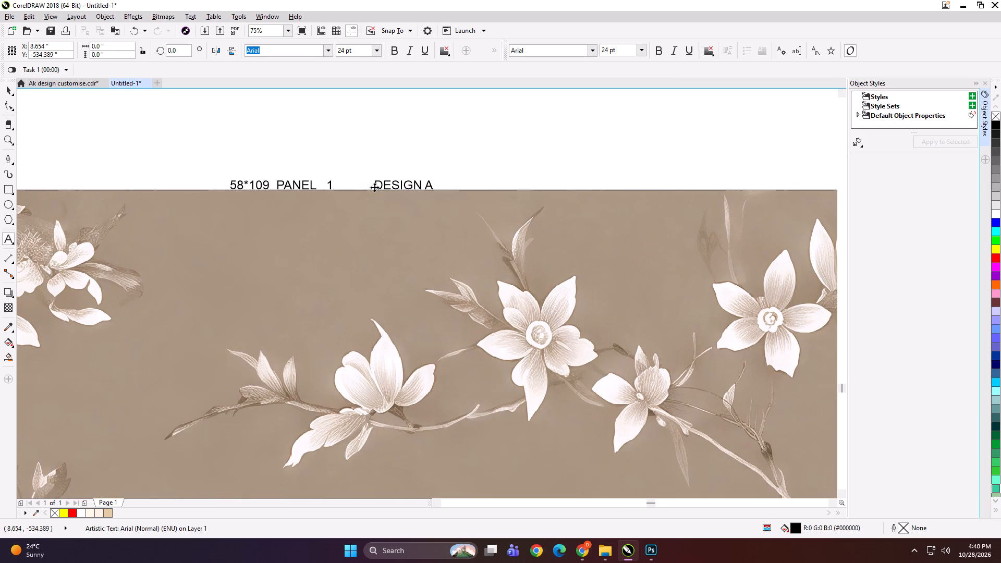
Copy the design text beside the second panel's label and replace its final letter with 2.
{"action": "key", "text": "ctrl+a"}
{"action": "scroll", "coordinate": [359, 176], "scroll_direction": "down", "scroll_amount": 1}
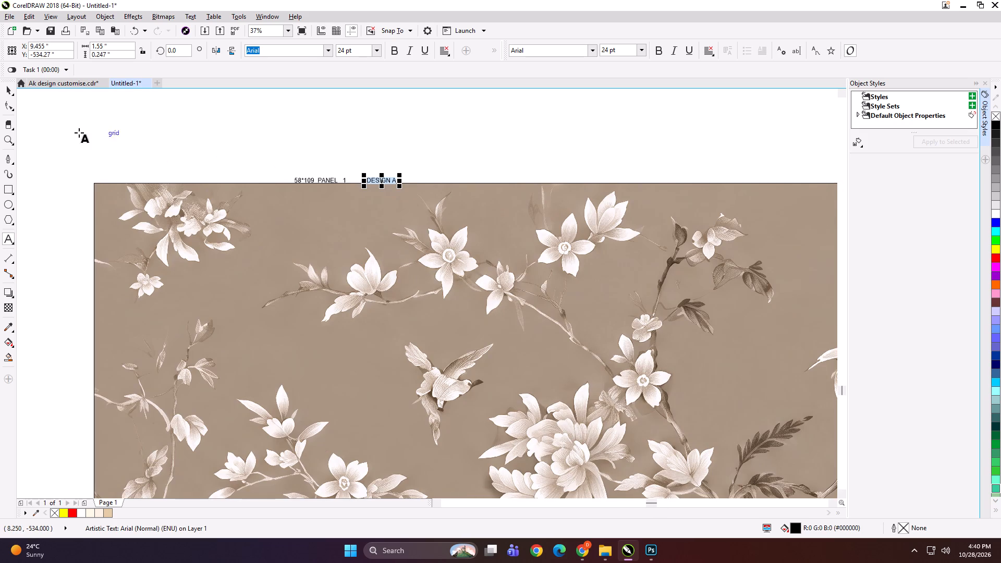
{"action": "key", "text": "ctrl+c"}
{"action": "scroll", "coordinate": [306, 179], "scroll_direction": "down", "scroll_amount": 1}
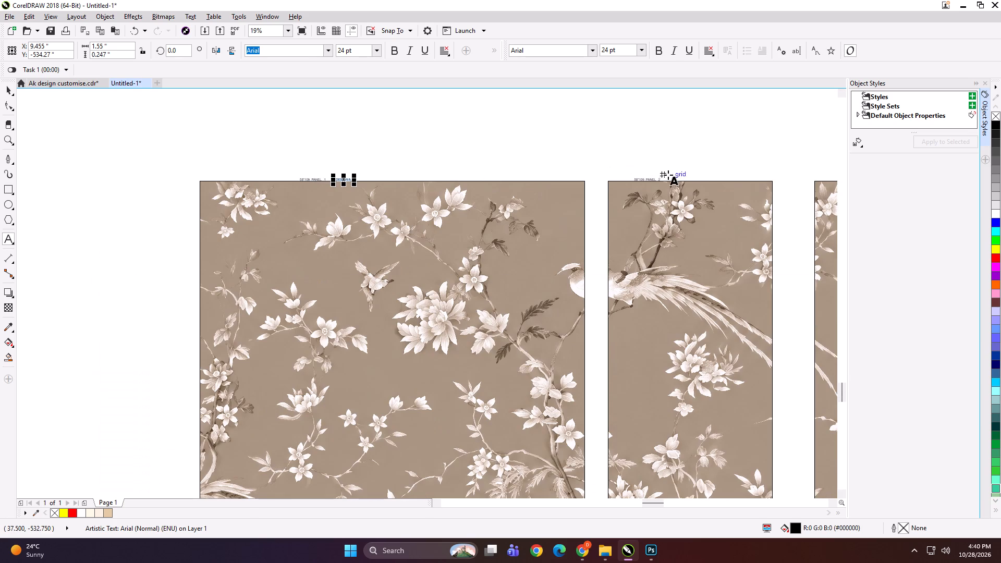
{"action": "left_click", "coordinate": [695, 178]}
{"action": "key", "text": "ctrl+v"}
{"action": "key", "text": "BackSpace"}
{"action": "key", "text": "2"}
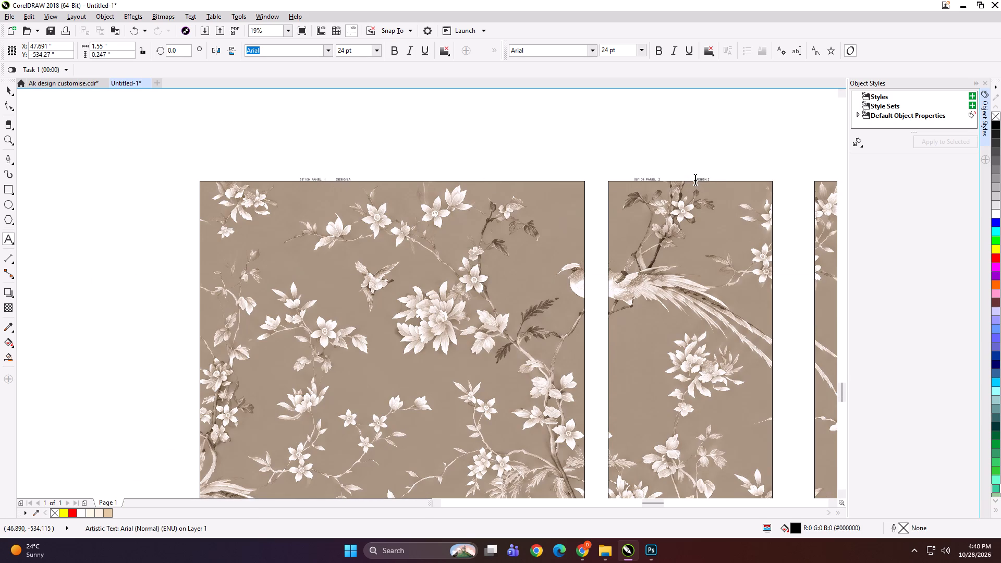
Change the final letter of the second panel's design text to A.
{"action": "key", "text": "BackSpace"}
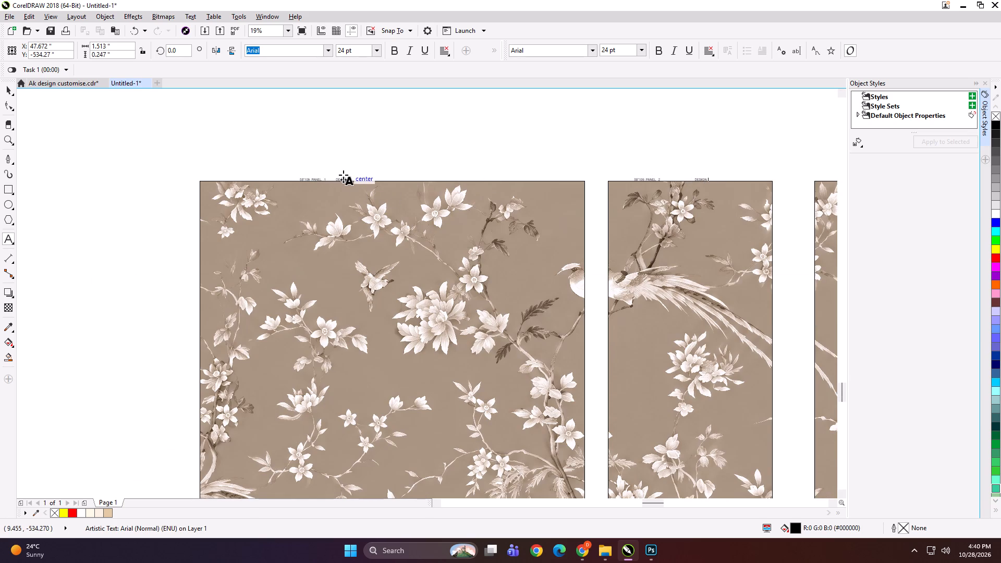
{"action": "key", "text": "a"}
Paste the copied "DESIGN A" text at the top edge of the third panel.
{"action": "scroll", "coordinate": [245, 170], "scroll_direction": "down", "scroll_amount": 1}
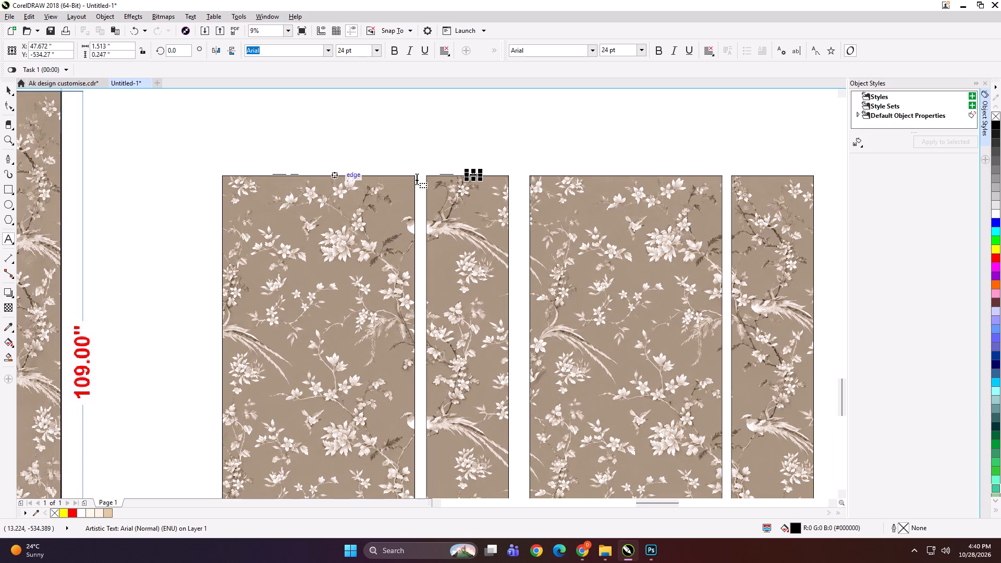
{"action": "left_click", "coordinate": [627, 174]}
{"action": "key", "text": "ctrl+v"}
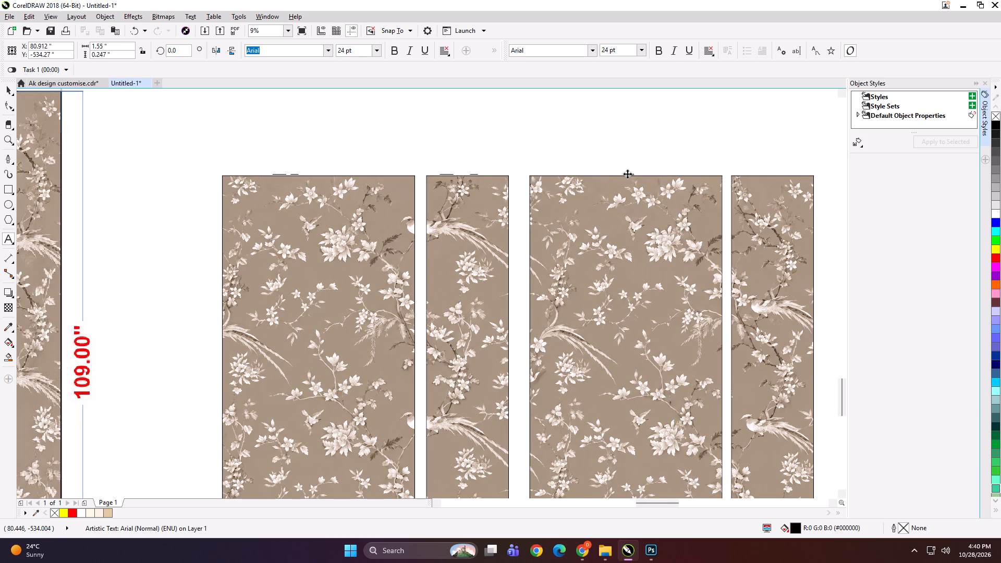
Paste the design text at the top edge of the fourth, narrow panel and change its final letter to B.
{"action": "scroll", "coordinate": [627, 174], "scroll_direction": "up", "scroll_amount": 3}
{"action": "scroll", "coordinate": [489, 168], "scroll_direction": "down", "scroll_amount": 2}
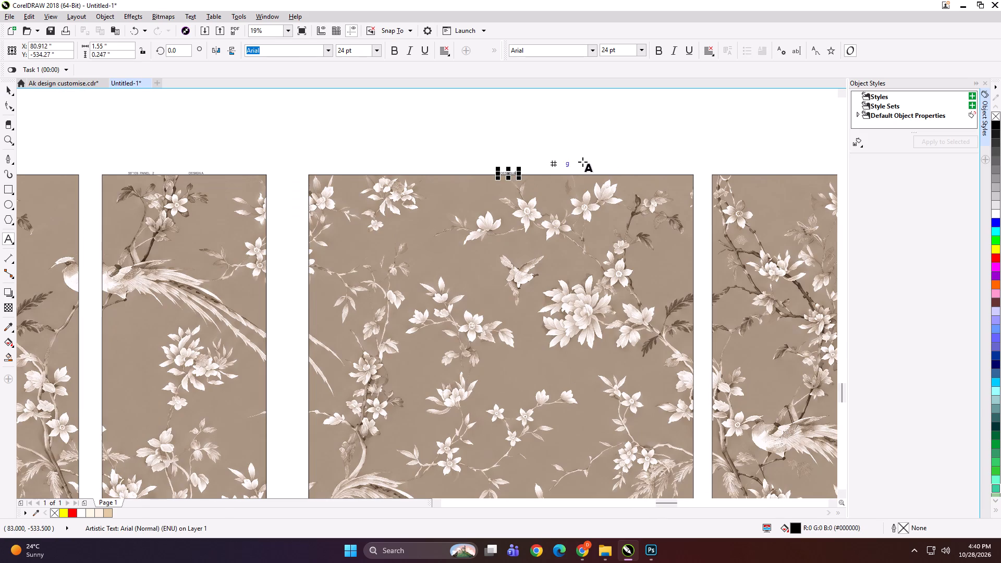
{"action": "left_click", "coordinate": [753, 174]}
{"action": "key", "text": "ctrl+v"}
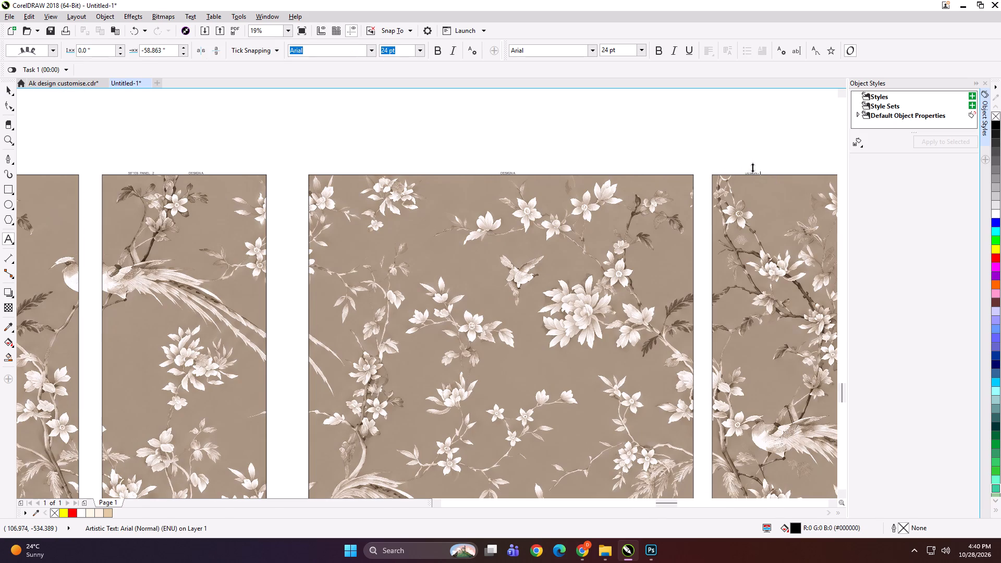
{"action": "key", "text": "BackSpace"}
{"action": "key", "text": "b"}
{"action": "scroll", "coordinate": [752, 167], "scroll_direction": "up", "scroll_amount": 2}
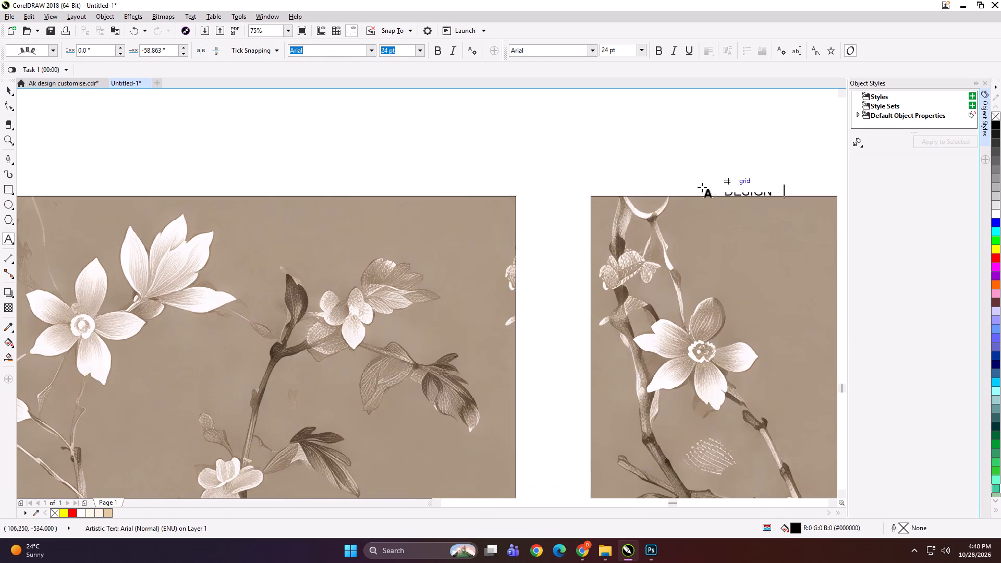
Copy the "58*109 PANEL 2" label to the top edge of the third panel and change its number to 1.
{"action": "scroll", "coordinate": [665, 197], "scroll_direction": "down", "scroll_amount": 2}
{"action": "scroll", "coordinate": [220, 166], "scroll_direction": "down", "scroll_amount": 1}
{"action": "scroll", "coordinate": [118, 186], "scroll_direction": "up", "scroll_amount": 3}
{"action": "scroll", "coordinate": [381, 138], "scroll_direction": "up", "scroll_amount": 1}
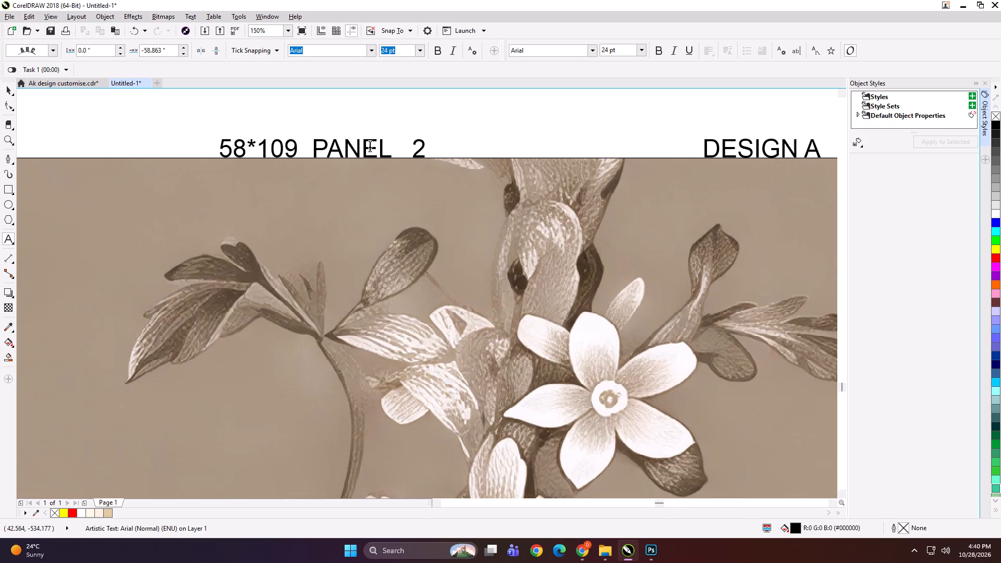
{"action": "left_click", "coordinate": [358, 150]}
{"action": "key", "text": "ctrl+a"}
{"action": "key", "text": "ctrl+c"}
{"action": "scroll", "coordinate": [322, 157], "scroll_direction": "down", "scroll_amount": 6}
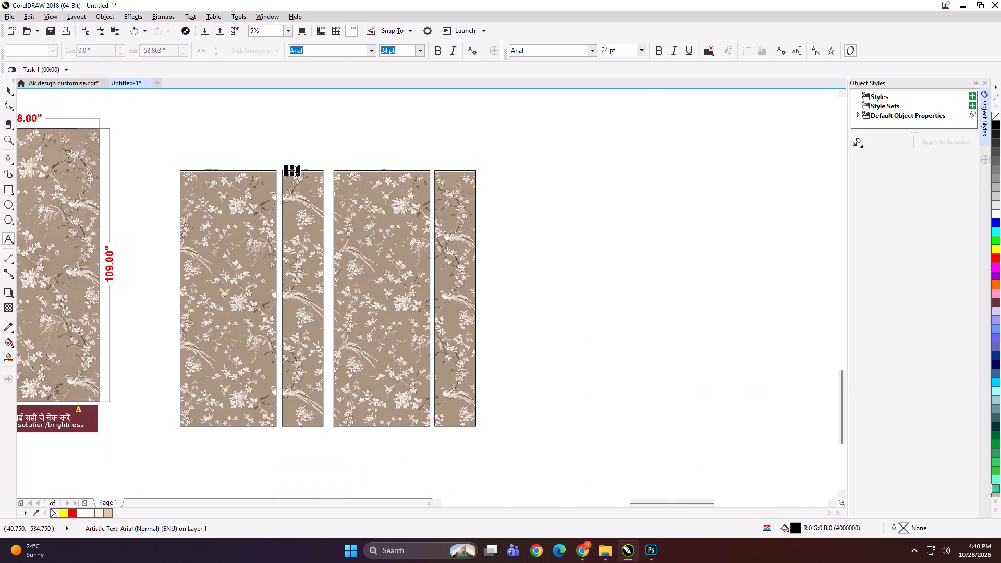
{"action": "scroll", "coordinate": [361, 163], "scroll_direction": "up", "scroll_amount": 2}
{"action": "left_click", "coordinate": [347, 185]}
{"action": "key", "text": "ctrl+v"}
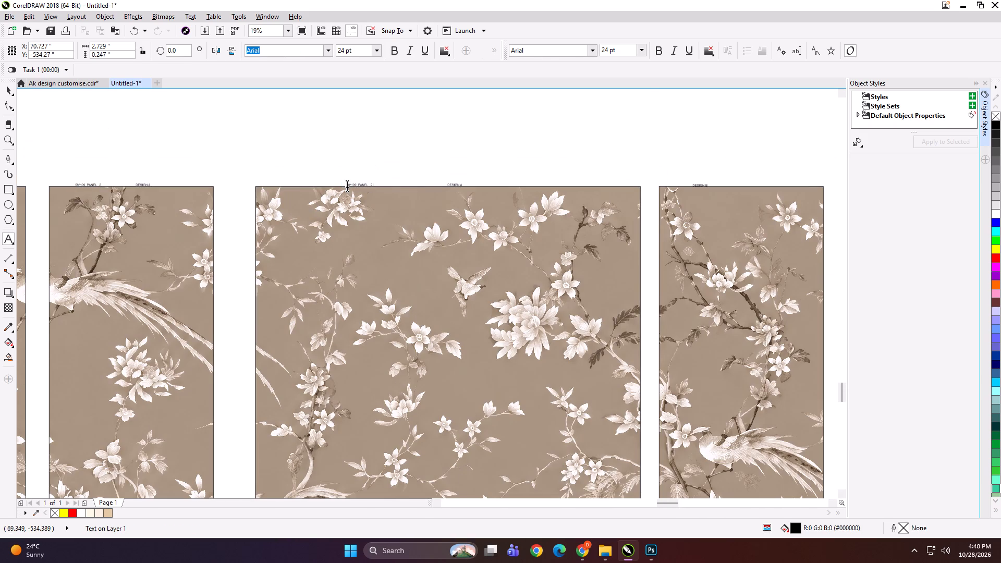
{"action": "key", "text": "BackSpace"}
{"action": "key", "text": "1"}
Paste the "58*109 PANEL 2" label beside the design text at the fourth panel's top edge.
{"action": "scroll", "coordinate": [249, 234], "scroll_direction": "down", "scroll_amount": 2}
{"action": "scroll", "coordinate": [359, 218], "scroll_direction": "up", "scroll_amount": 3}
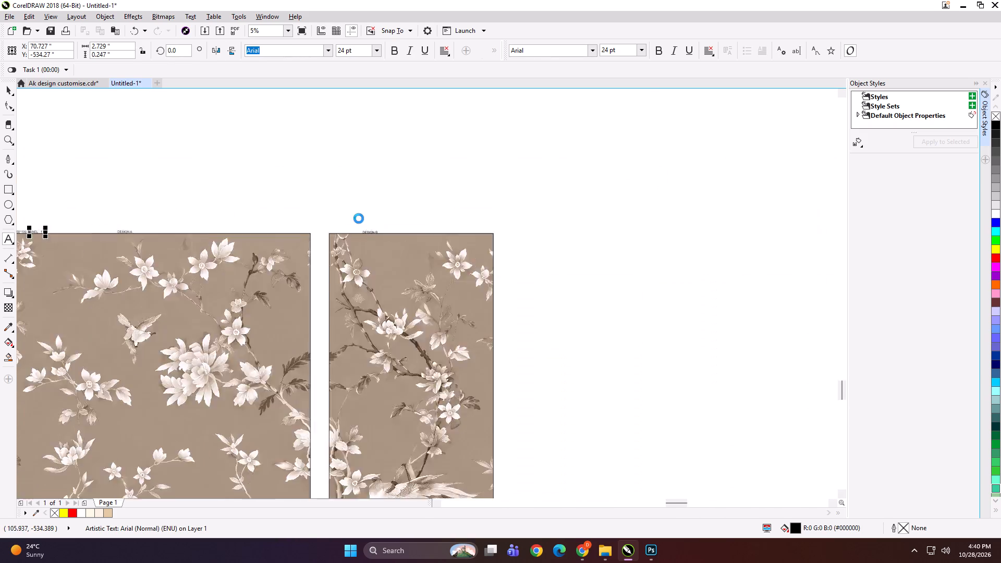
{"action": "left_click", "coordinate": [459, 245]}
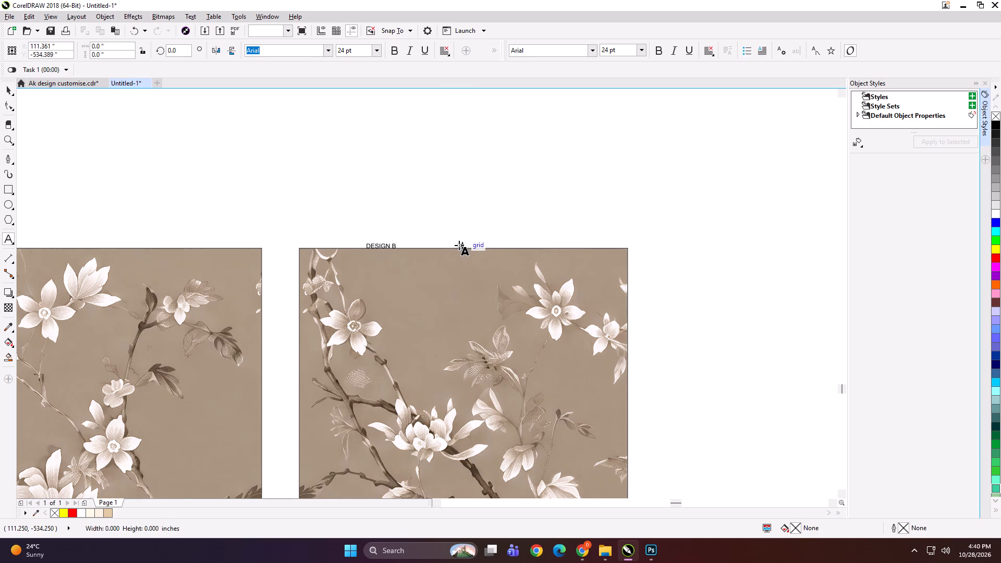
{"action": "key", "text": "ctrl+v"}
Group each of the four cut panels with its own label texts, working from the fourth panel back to the first.
{"action": "scroll", "coordinate": [452, 251], "scroll_direction": "down", "scroll_amount": 3}
{"action": "left_click", "coordinate": [10, 88]}
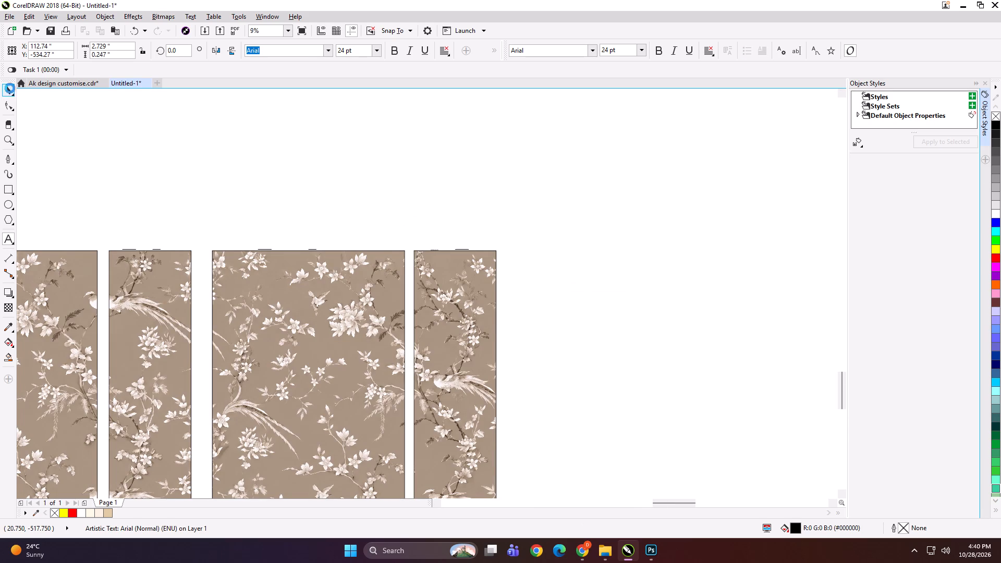
{"action": "scroll", "coordinate": [608, 199], "scroll_direction": "down", "scroll_amount": 1}
{"action": "left_click_drag", "start_coordinate": [611, 193], "coordinate": [502, 494]}
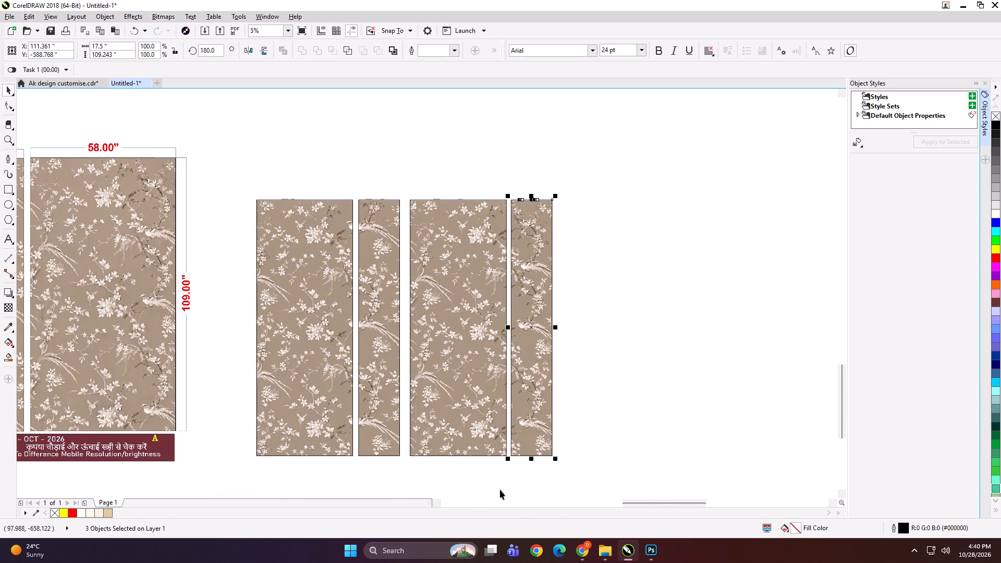
{"action": "key", "text": "ctrl+g"}
{"action": "left_click_drag", "start_coordinate": [518, 188], "coordinate": [408, 463]}
{"action": "key", "text": "ctrl+g"}
{"action": "left_click_drag", "start_coordinate": [416, 160], "coordinate": [350, 474]}
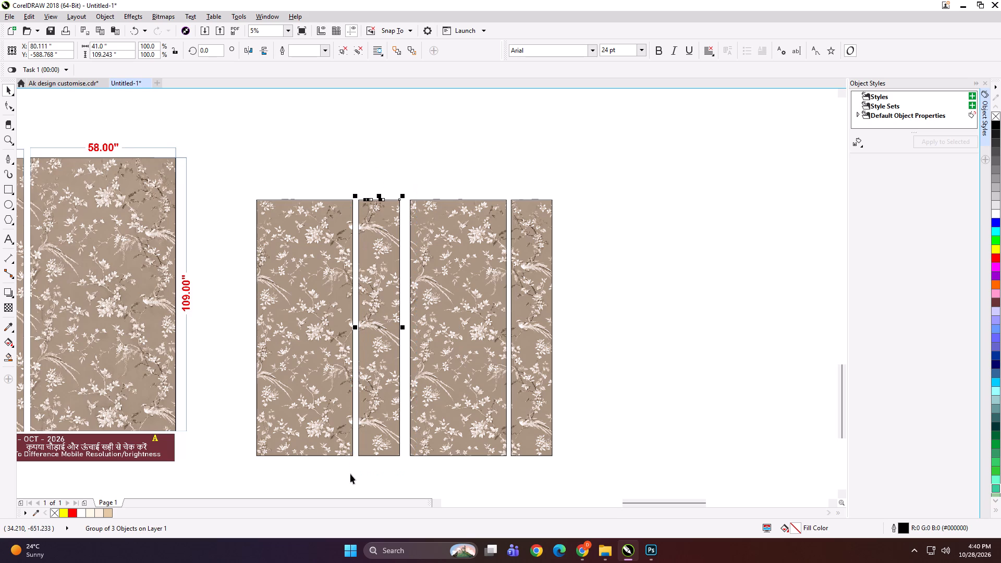
{"action": "key", "text": "ctrl+g"}
{"action": "left_click_drag", "start_coordinate": [362, 157], "coordinate": [246, 473]}
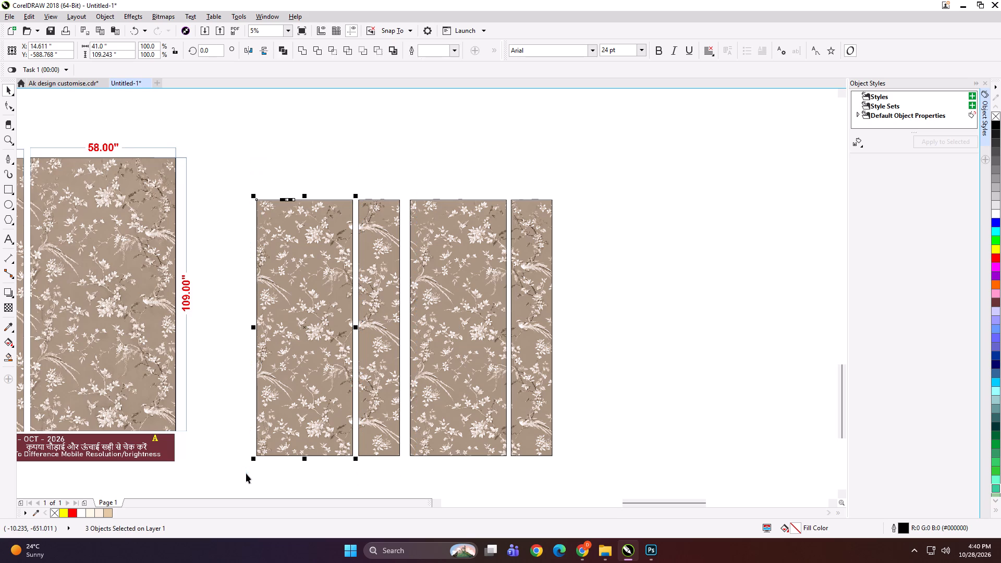
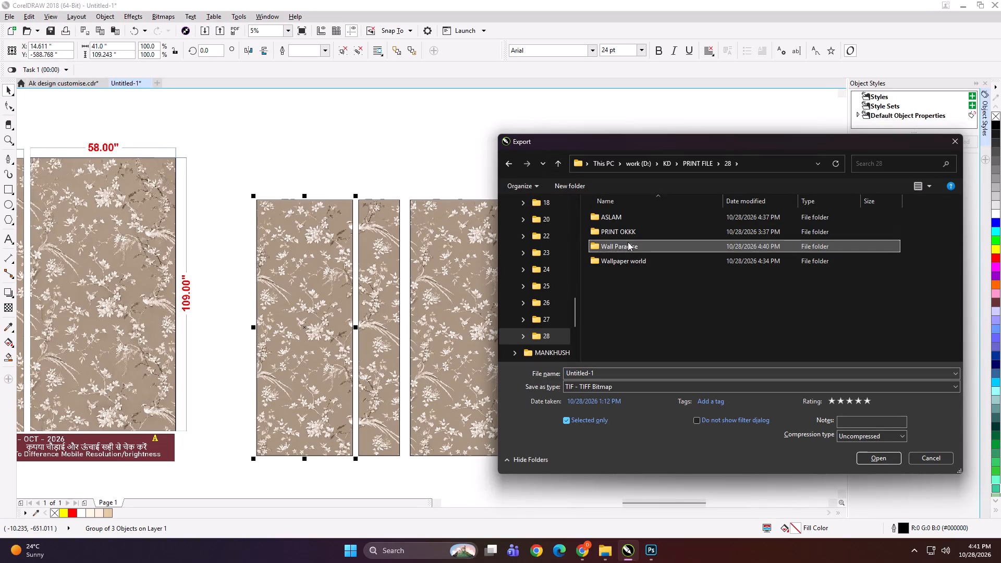
Create a folder named 58X109 A inside the Wall Paradise folder as the export destination.
{"action": "double_click", "coordinate": [641, 244]}
{"action": "left_click", "coordinate": [566, 174]}
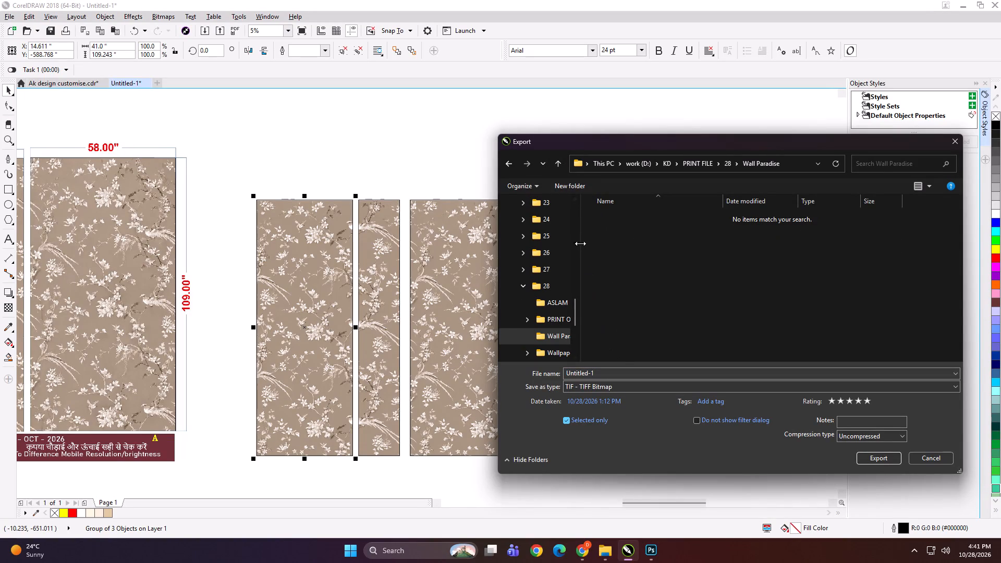
{"action": "left_click", "coordinate": [571, 186]}
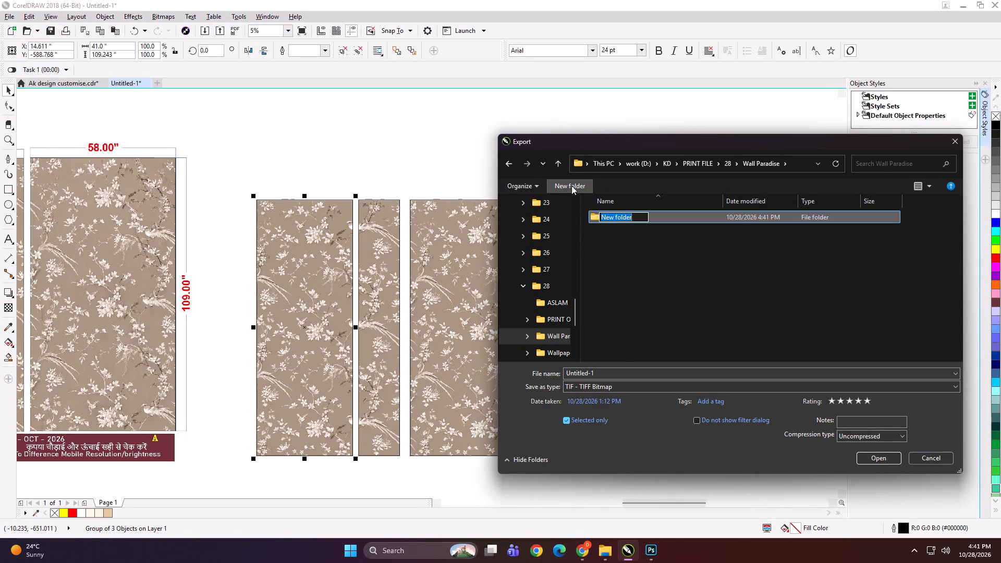
{"action": "type", "text": "58X"}
{"action": "key", "text": "End"}
{"action": "type", "text": "109 A"}
{"action": "key", "text": "Return"}
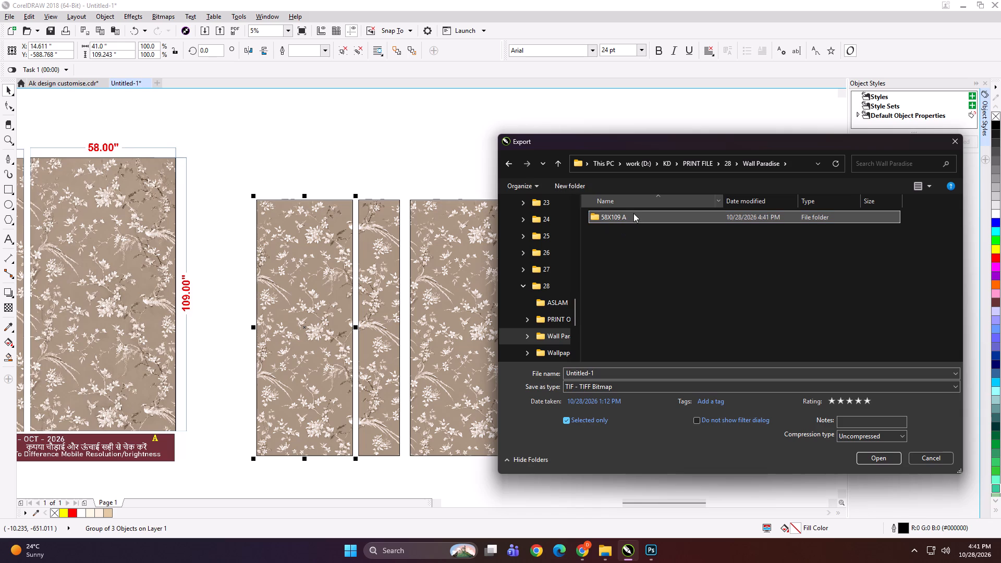
Export the first, wide panel into the 58X109 A folder as a TIFF named 41x109 A.
{"action": "double_click", "coordinate": [635, 212]}
{"action": "left_click", "coordinate": [626, 371]}
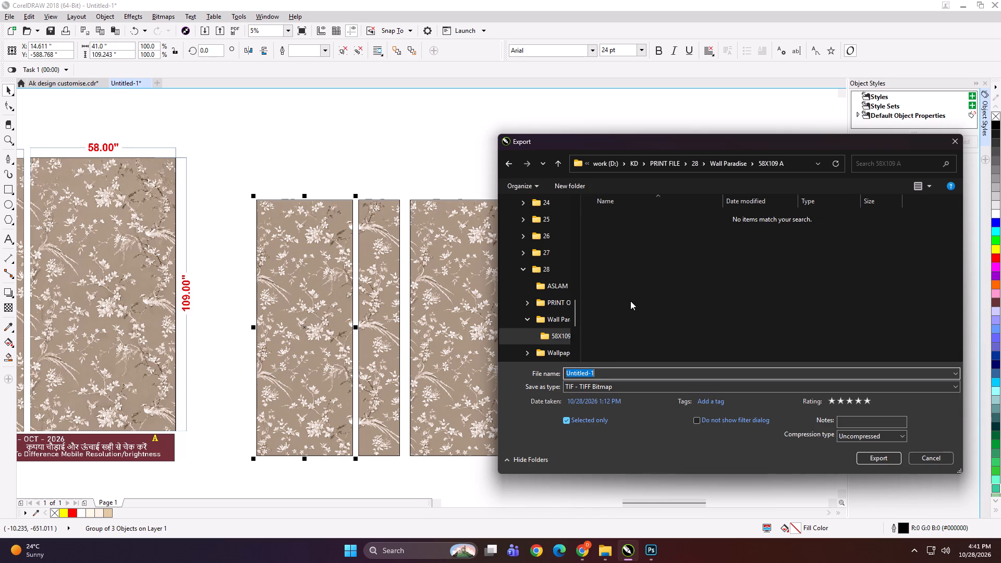
{"action": "type", "text": "41x09 A NW"}
{"action": "key", "text": "BackSpace"}
{"action": "key", "text": "BackSpace"}
{"action": "key", "text": "Return"}
{"action": "key", "text": "Return"}
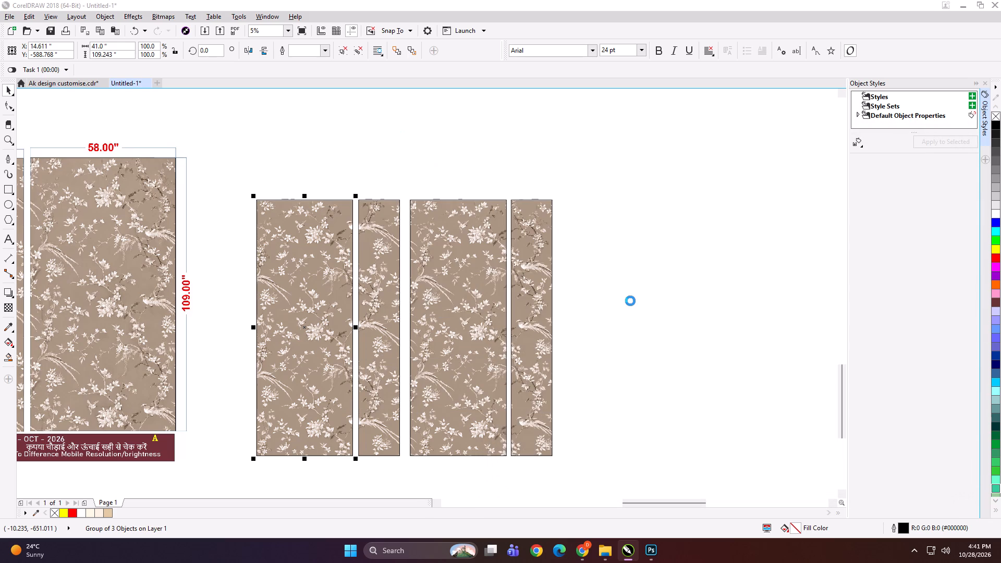
Export the second, narrow panel into the same folder as a TIFF named 17.5x109 B.
{"action": "left_click", "coordinate": [386, 225]}
{"action": "key", "text": "ctrl+e"}
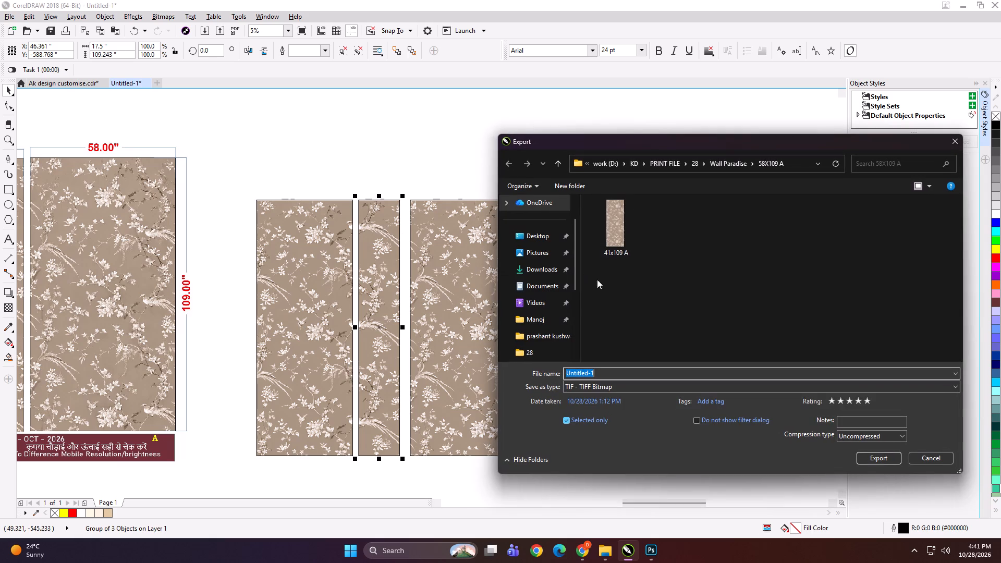
{"action": "type", "text": "17.5x"}
{"action": "type", "text": "109 B"}
{"action": "key", "text": "Return"}
{"action": "key", "text": "Return"}
Start exporting the third panel and create a folder named 58x109 B inside the Wall Paradise folder.
{"action": "scroll", "coordinate": [560, 312], "scroll_direction": "down", "scroll_amount": 1}
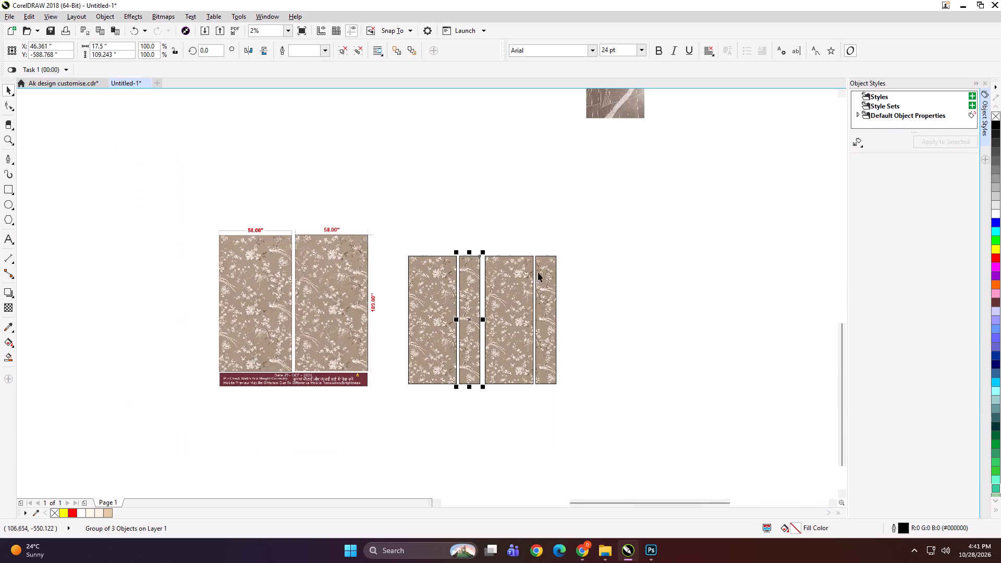
{"action": "left_click", "coordinate": [510, 268]}
{"action": "key", "text": "ctrl+e"}
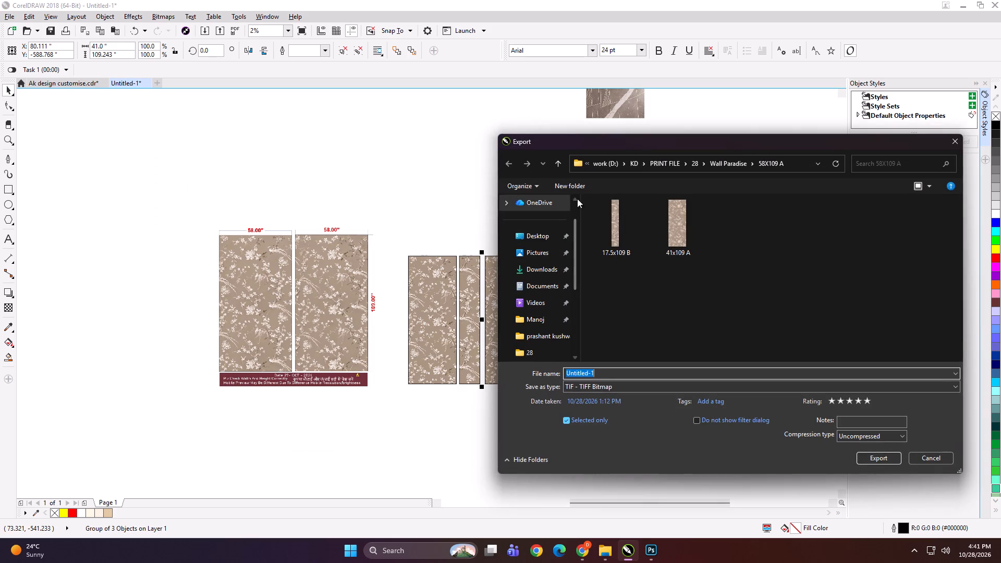
{"action": "left_click", "coordinate": [558, 160]}
{"action": "left_click", "coordinate": [568, 184]}
{"action": "type", "text": "8x109 B"}
{"action": "key", "text": "Return"}
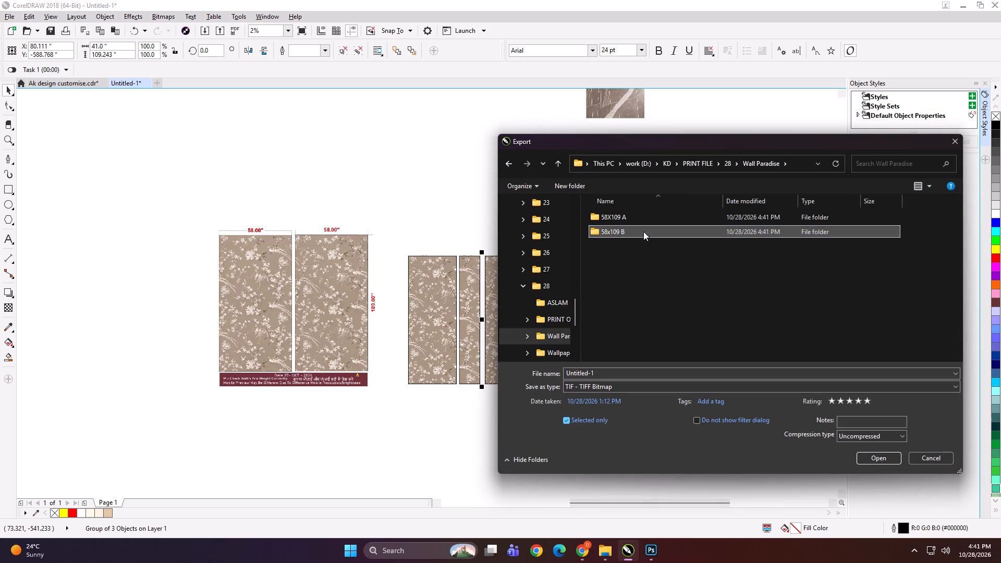
Export the third panel into the 58x109 B folder as a TIFF named 41x109 A.
{"action": "double_click", "coordinate": [644, 231]}
{"action": "left_click", "coordinate": [630, 373]}
{"action": "type", "text": "41x09 A"}
{"action": "key", "text": "space"}
{"action": "key", "text": "Return"}
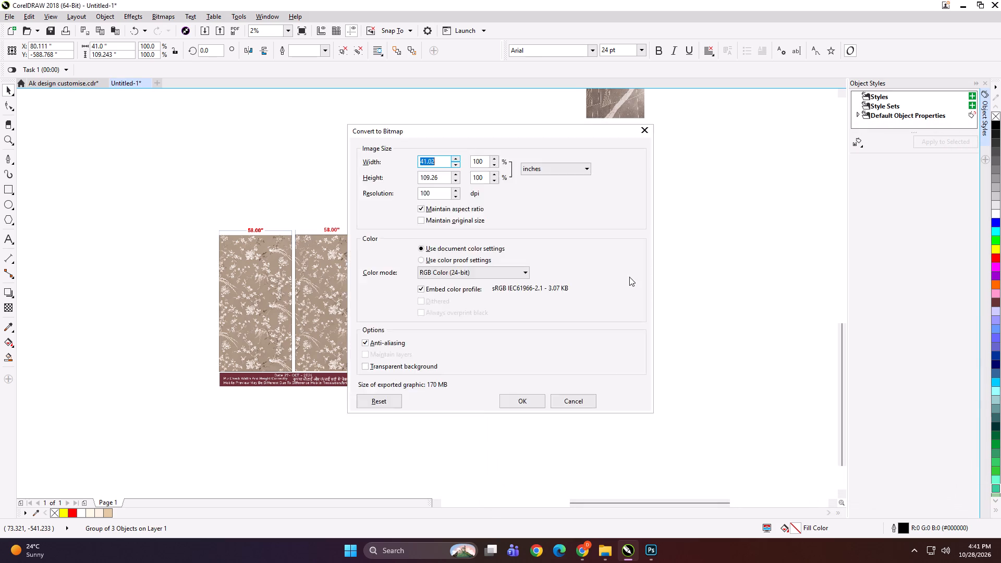
{"action": "key", "text": "Return"}
Export the fourth, narrow panel into the 58x109 B folder as a TIFF with a name starting 17.5x109.
{"action": "left_click", "coordinate": [543, 271]}
{"action": "key", "text": "ctrl+e"}
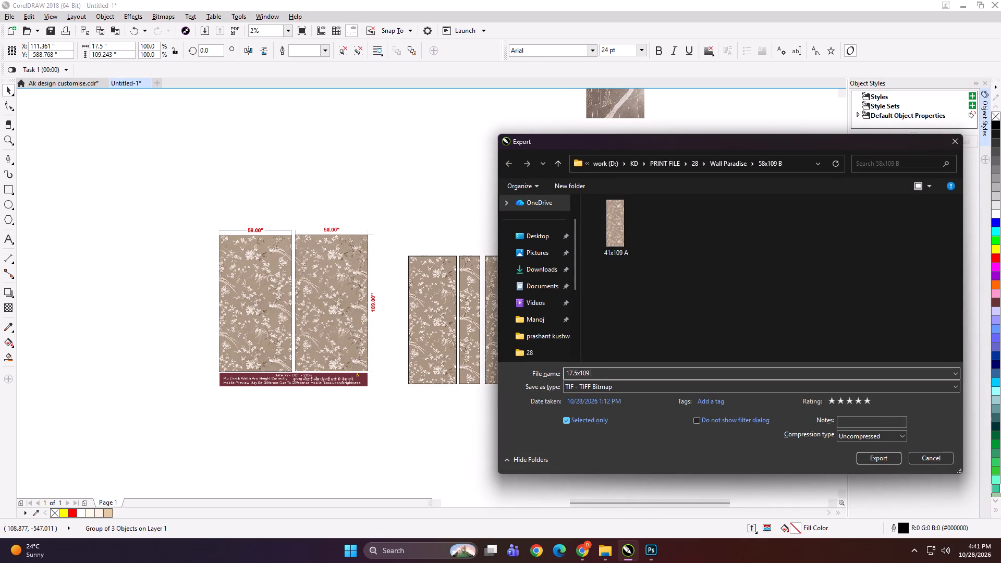
{"action": "key", "text": "Return"}
{"action": "key", "text": "Return"}
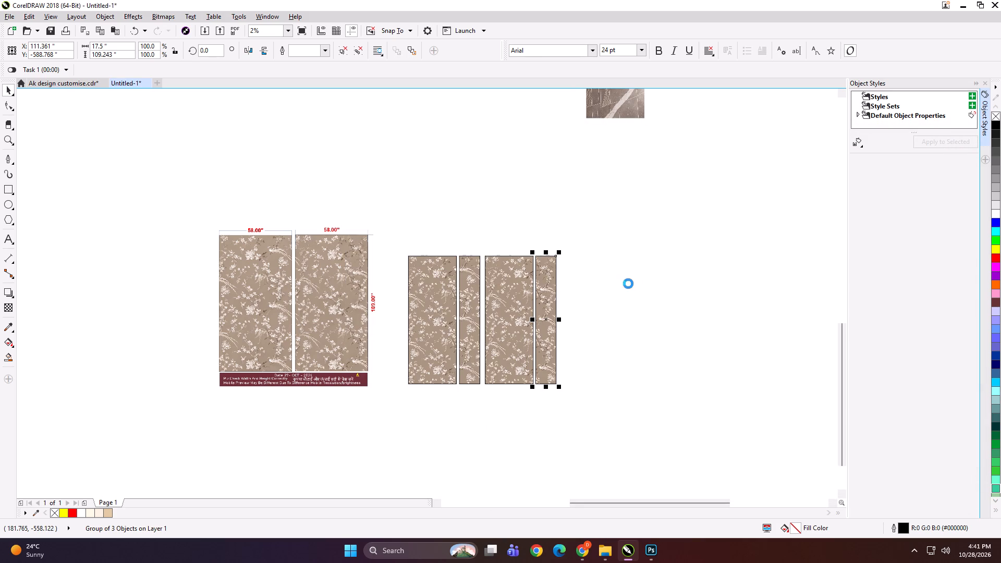
Nudge the fourth panel away from the third to widen the gap between them.
{"action": "key", "text": "Right"}
{"action": "key", "text": "Right"}
{"action": "key", "text": "Right"}
{"action": "key", "text": "Right"}
{"action": "key", "text": "Right"}
Move the four cut panels level with the top of the dimensioned preview and enlarge them to about its height.
{"action": "left_click_drag", "start_coordinate": [620, 231], "coordinate": [381, 419]}
{"action": "left_click_drag", "start_coordinate": [433, 317], "coordinate": [419, 299]}
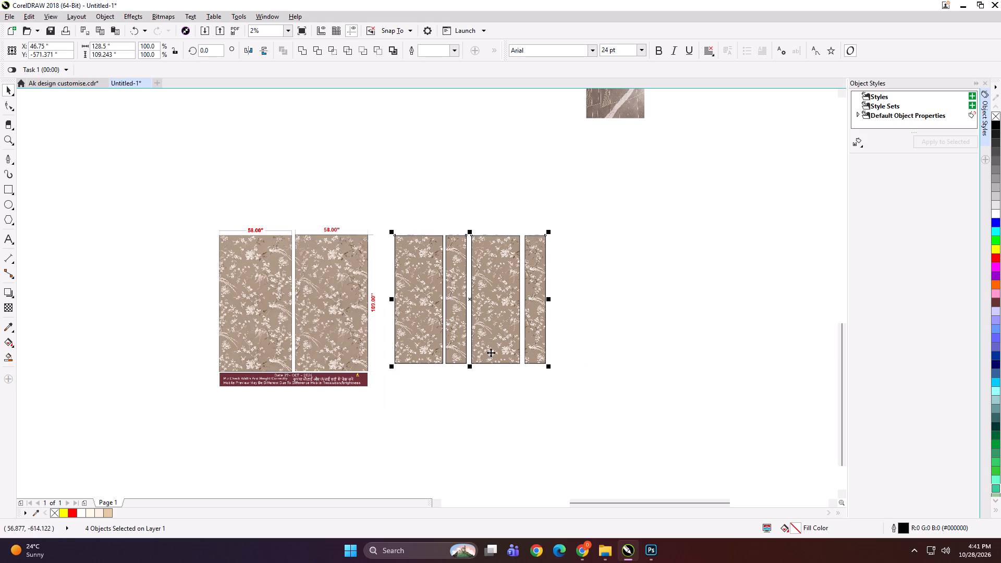
{"action": "left_click_drag", "start_coordinate": [551, 370], "coordinate": [567, 386]}
Group the four cut panels together with the dimensioned two-panel preview.
{"action": "left_click", "coordinate": [375, 346], "text": "shift"}
{"action": "key", "text": "ctrl+g"}
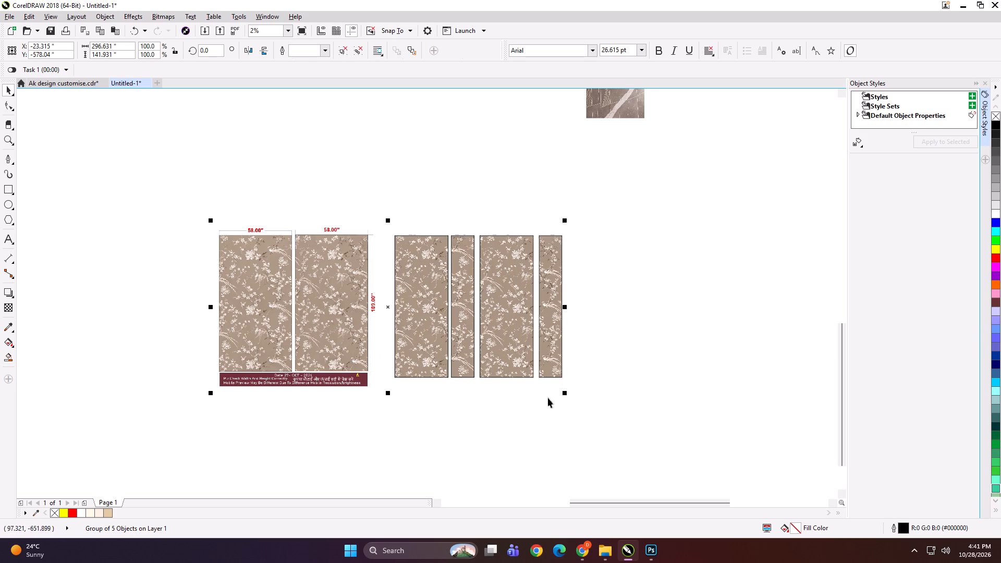
Scale the combined preview group down proportionally about its centre to about 5.1 by 2.5 inches.
{"action": "left_click_drag", "start_coordinate": [564, 397], "coordinate": [396, 325], "text": "shift"}
{"action": "scroll", "coordinate": [386, 307], "scroll_direction": "up", "scroll_amount": 3}
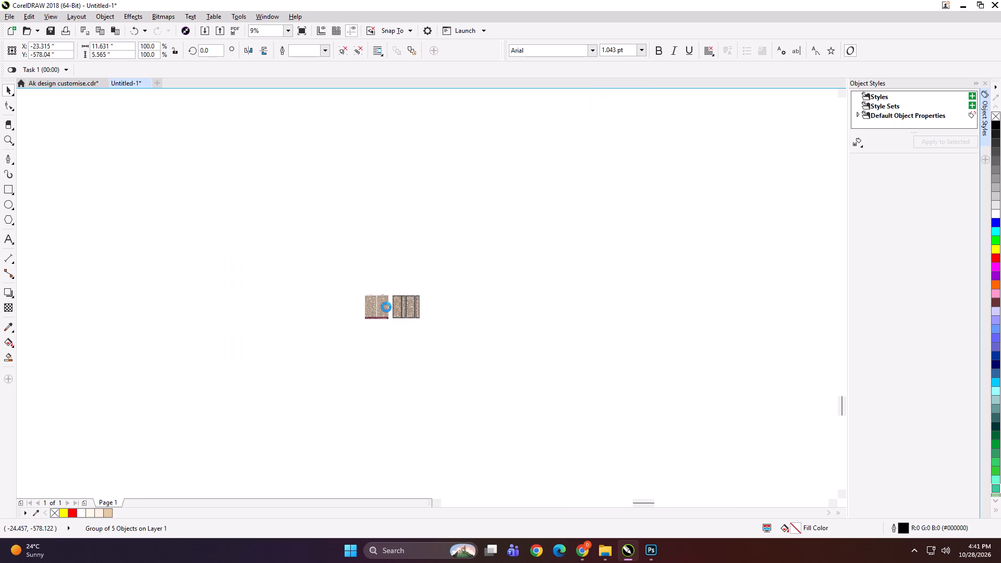
{"action": "scroll", "coordinate": [386, 307], "scroll_direction": "up", "scroll_amount": 2}
{"action": "left_click_drag", "start_coordinate": [628, 411], "coordinate": [507, 374], "text": "shift"}
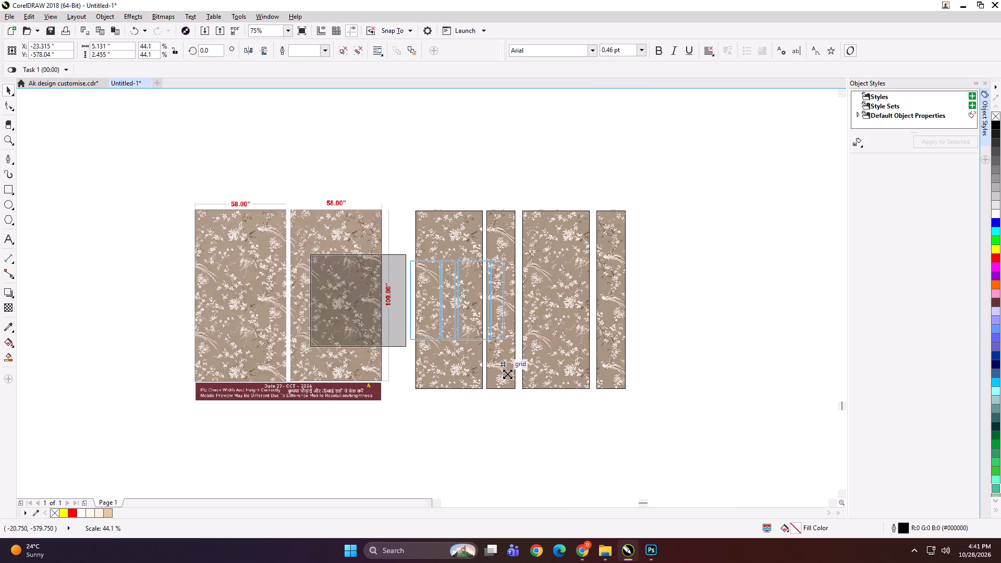
Scale the combined preview group down proportionally about its centre and export it as SDFDG, accepting the offered export settings.
{"action": "left_click_drag", "start_coordinate": [507, 374], "coordinate": [486, 363], "text": "shift"}
{"action": "key", "text": "ctrl+e"}
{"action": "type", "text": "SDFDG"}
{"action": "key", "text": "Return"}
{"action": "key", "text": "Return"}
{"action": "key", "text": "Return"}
Delete the combined preview group of floral panels.
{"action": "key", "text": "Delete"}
Move the standalone grey marble bitmap slightly left and down to about X 83.5, Y -396.6 inches.
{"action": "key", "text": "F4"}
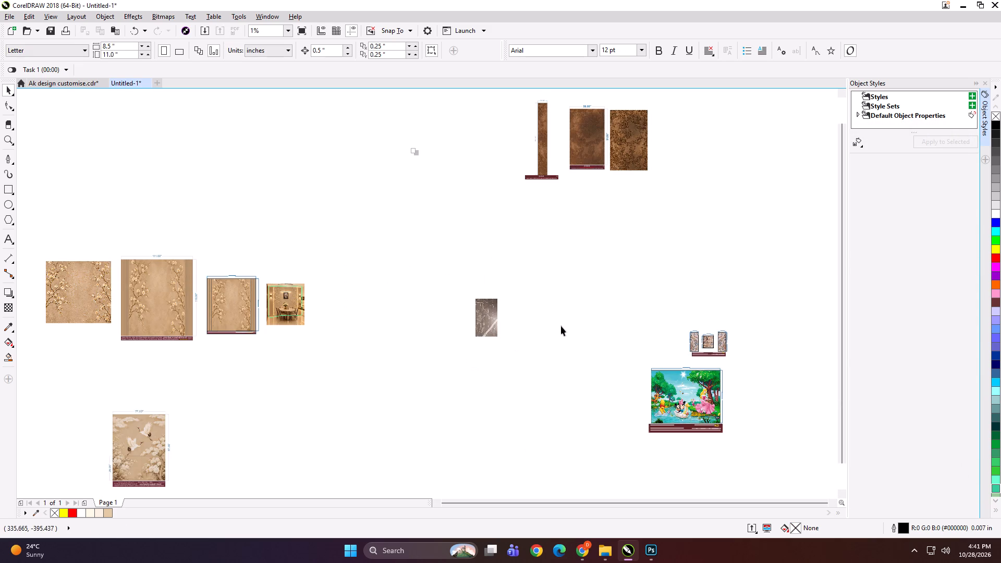
{"action": "left_click", "coordinate": [538, 324]}
{"action": "left_click_drag", "start_coordinate": [483, 316], "coordinate": [448, 327]}
{"action": "left_click_drag", "start_coordinate": [517, 363], "coordinate": [527, 397]}
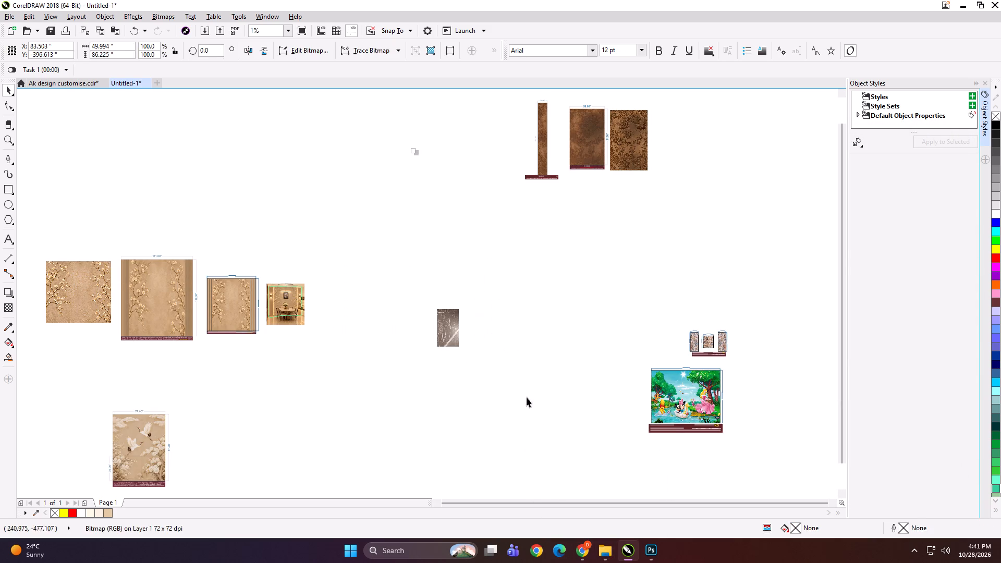
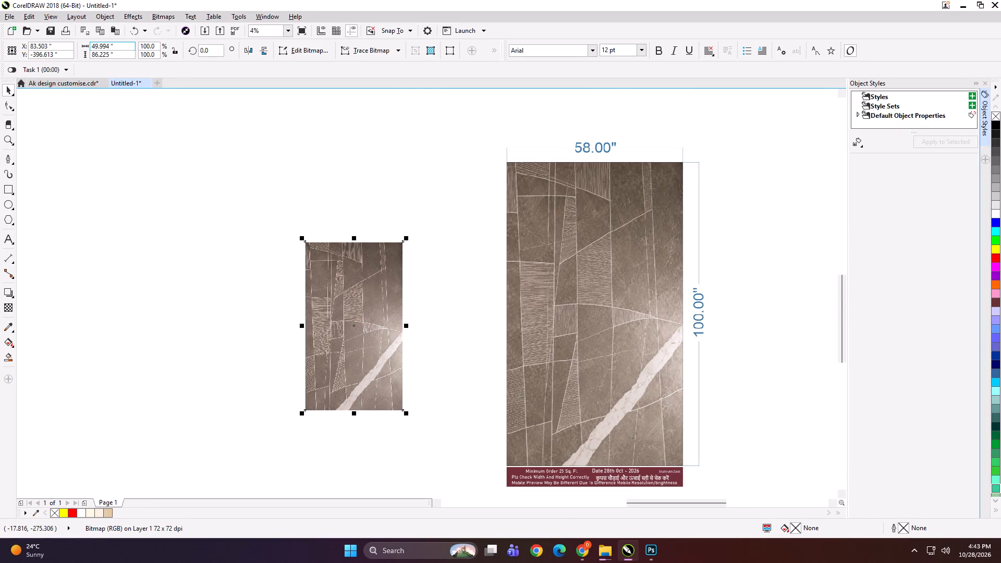
Resize the smaller stone-texture bitmap to 58 inches wide by 100 inches high.
{"action": "key", "text": "ctrl+a"}
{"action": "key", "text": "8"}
{"action": "key", "text": "Tab"}
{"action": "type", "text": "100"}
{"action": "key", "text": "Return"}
Create a 58 by 100 inch rectangle fitted exactly over the resized bitmap.
{"action": "double_click", "coordinate": [6, 187], "text": "shift"}
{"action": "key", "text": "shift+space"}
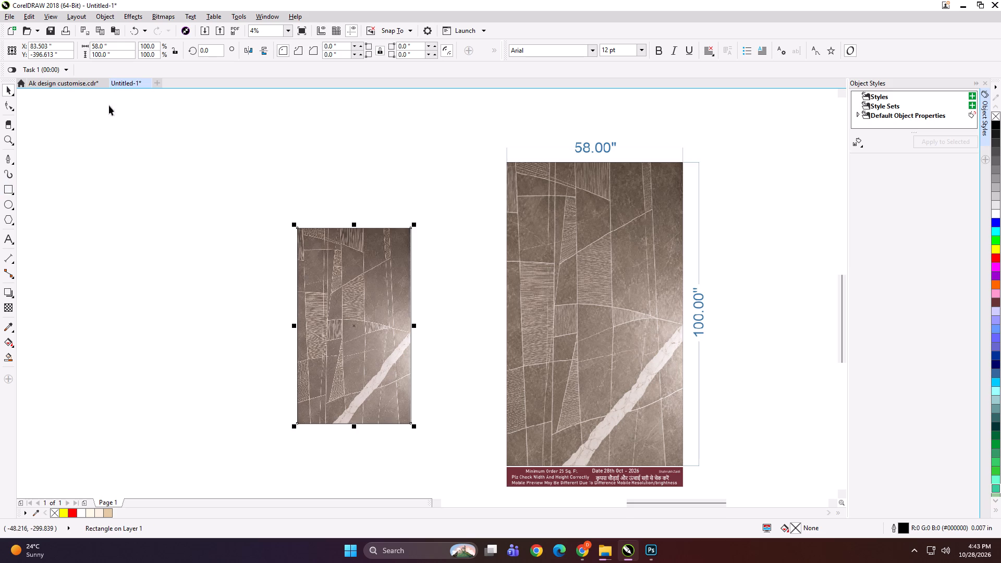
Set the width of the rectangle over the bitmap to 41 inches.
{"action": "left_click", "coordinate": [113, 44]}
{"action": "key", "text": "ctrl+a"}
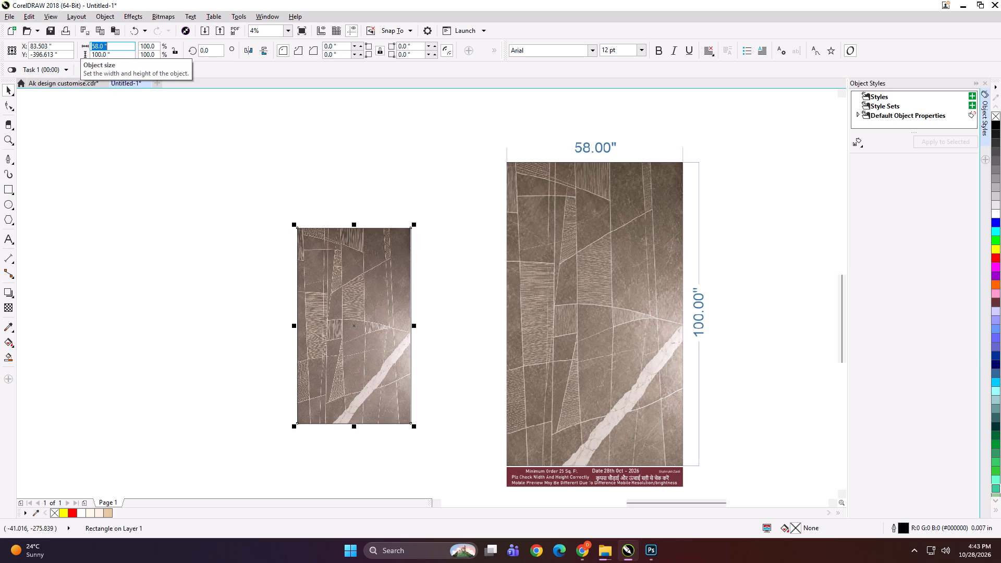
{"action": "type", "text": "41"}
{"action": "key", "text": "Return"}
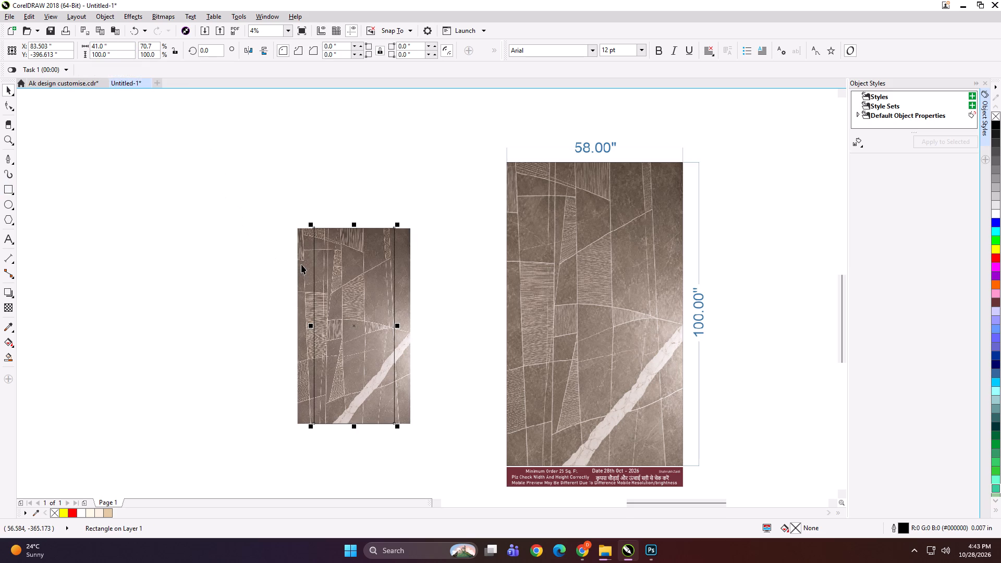
Check the forwarded order in the ORDER CUSTOMIZE / DESUTEX WhatsApp chat and set the CorelDRAW rectangle's width to 49 inches.
{"action": "left_click", "coordinate": [586, 555]}
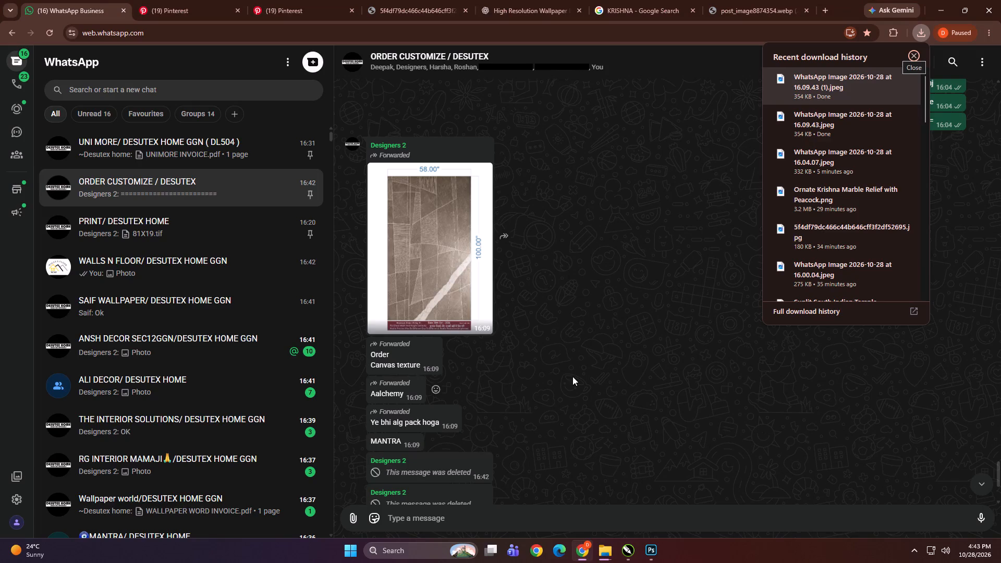
{"action": "left_click", "coordinate": [619, 552]}
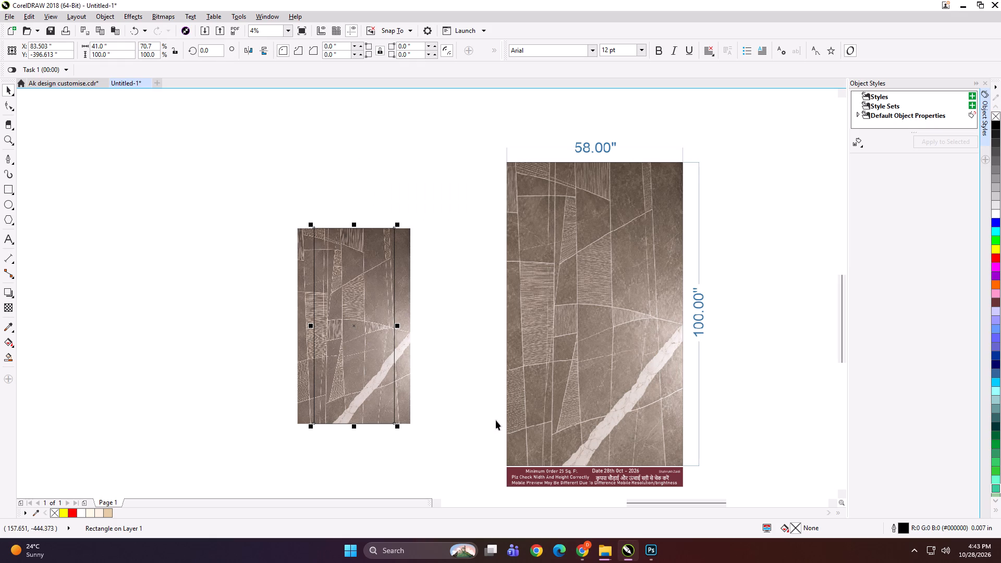
{"action": "left_click_drag", "start_coordinate": [117, 47], "coordinate": [28, 61]}
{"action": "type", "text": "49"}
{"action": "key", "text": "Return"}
Align the 49-inch rectangle with the bitmap's left edge.
{"action": "left_click", "coordinate": [300, 269], "text": "shift"}
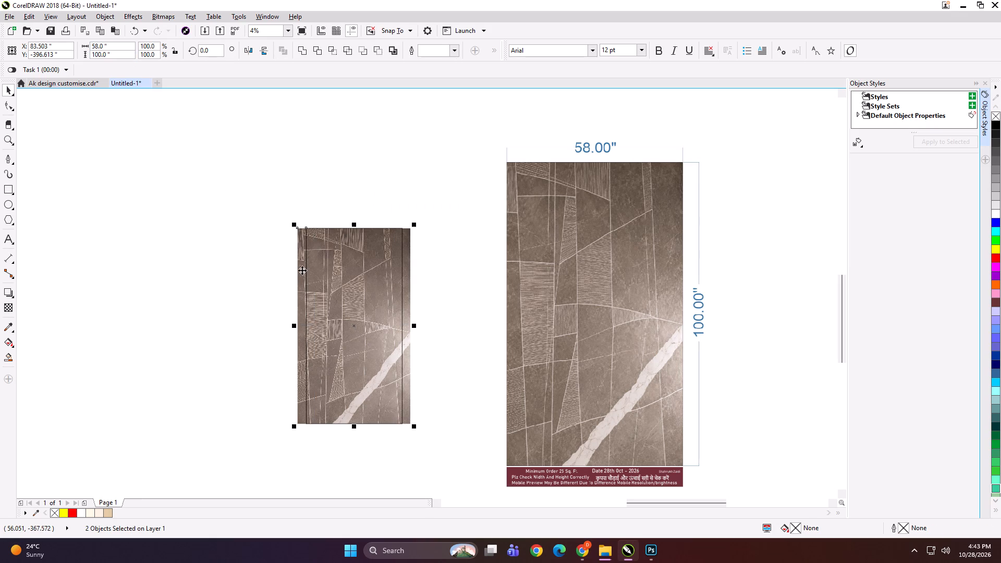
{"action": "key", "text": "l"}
{"action": "left_click", "coordinate": [233, 271]}
Mirror a copy of the rectangle to its right side and narrow it to about 9.5 inches, covering the bitmap's remaining strip.
{"action": "left_click", "coordinate": [321, 284]}
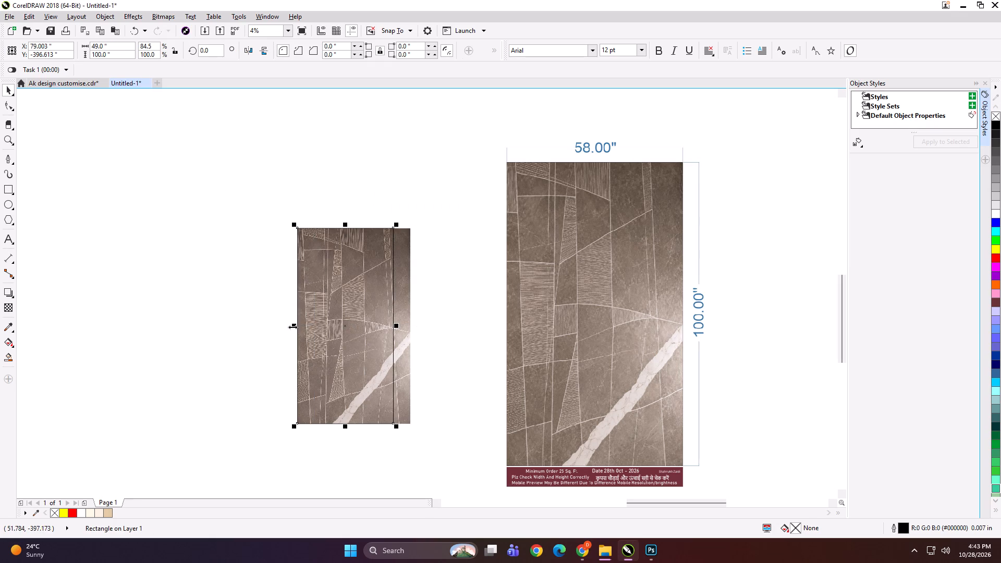
{"action": "left_click_drag", "start_coordinate": [292, 327], "coordinate": [472, 335]}
{"action": "right_click", "coordinate": [471, 335], "text": "ctrl"}
{"action": "key", "text": "Left"}
{"action": "left_click_drag", "start_coordinate": [492, 326], "coordinate": [476, 326]}
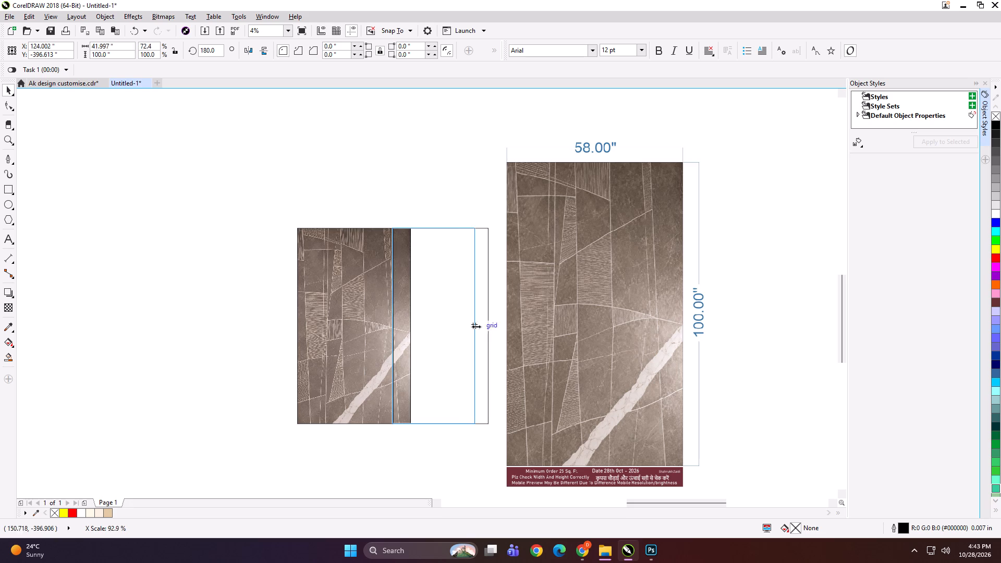
{"action": "left_click_drag", "start_coordinate": [476, 326], "coordinate": [416, 322]}
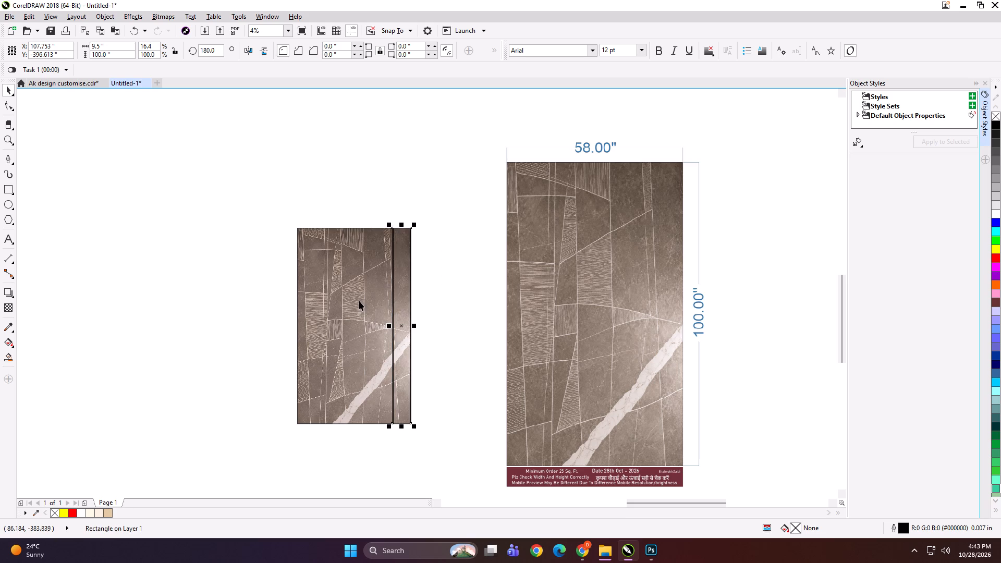
Group the wide and narrow panel rectangles together.
{"action": "left_click", "coordinate": [359, 300], "text": "shift"}
{"action": "key", "text": "ctrl+g"}
PowerClip the stone-texture bitmap into the grouped rectangles and ungroup them into two separate panels.
{"action": "left_click", "coordinate": [263, 312]}
{"action": "left_click", "coordinate": [374, 295], "text": "alt"}
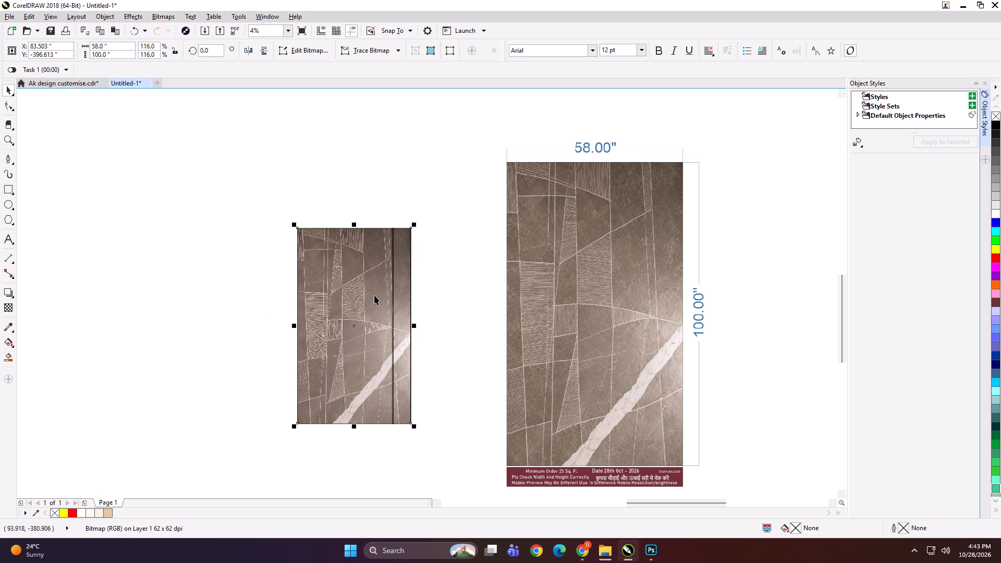
{"action": "key", "text": "shift+Return"}
{"action": "left_click", "coordinate": [374, 295]}
{"action": "key", "text": "ctrl+u"}
{"action": "left_click", "coordinate": [288, 280]}
Select the 49-inch-wide PowerClip panel.
{"action": "left_click", "coordinate": [302, 272]}
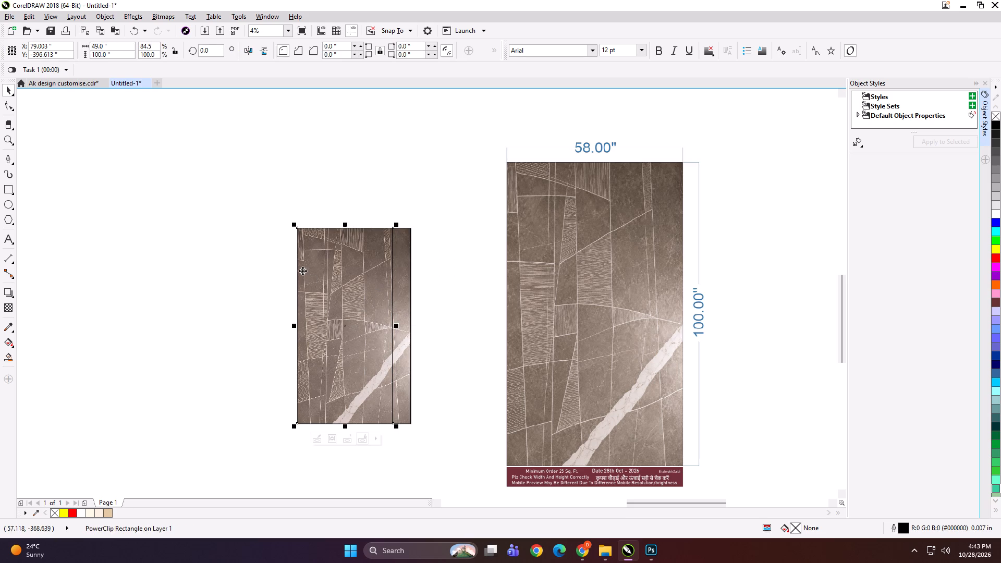
Add the text label "58*100 PANEL 1" at the top edge of the wide first panel.
{"action": "left_click", "coordinate": [251, 286]}
{"action": "left_click", "coordinate": [8, 237]}
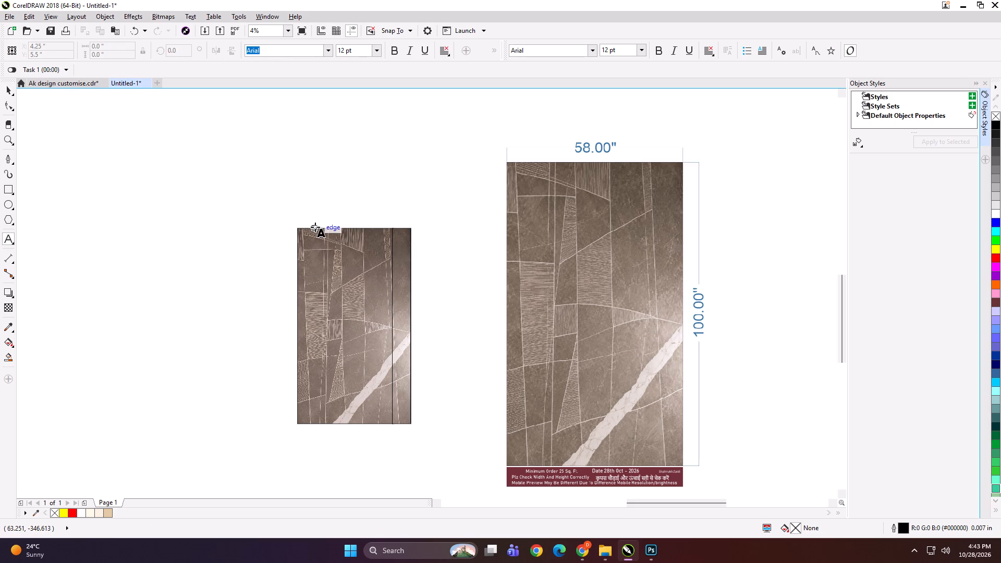
{"action": "left_click", "coordinate": [315, 227]}
{"action": "key", "text": "8"}
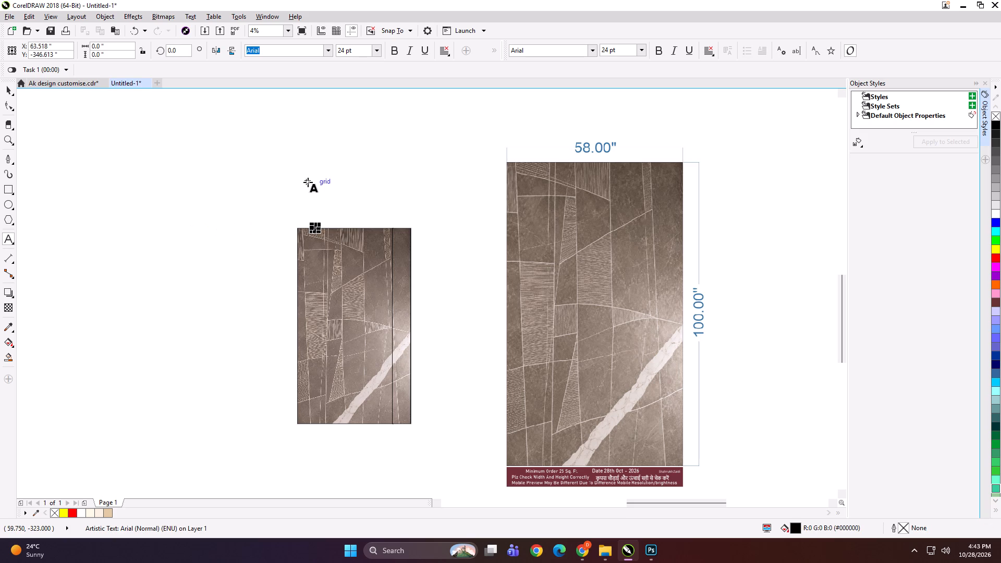
{"action": "key", "text": "BackSpace"}
{"action": "type", "text": "58*100 PANEL 1"}
Copy the first panel's label onto the top edge of the narrow second panel and change it to "58*100 PANEL 2".
{"action": "key", "text": "ctrl+a"}
{"action": "key", "text": "ctrl+c"}
{"action": "scroll", "coordinate": [380, 226], "scroll_direction": "up", "scroll_amount": 2}
{"action": "scroll", "coordinate": [423, 228], "scroll_direction": "up", "scroll_amount": 2}
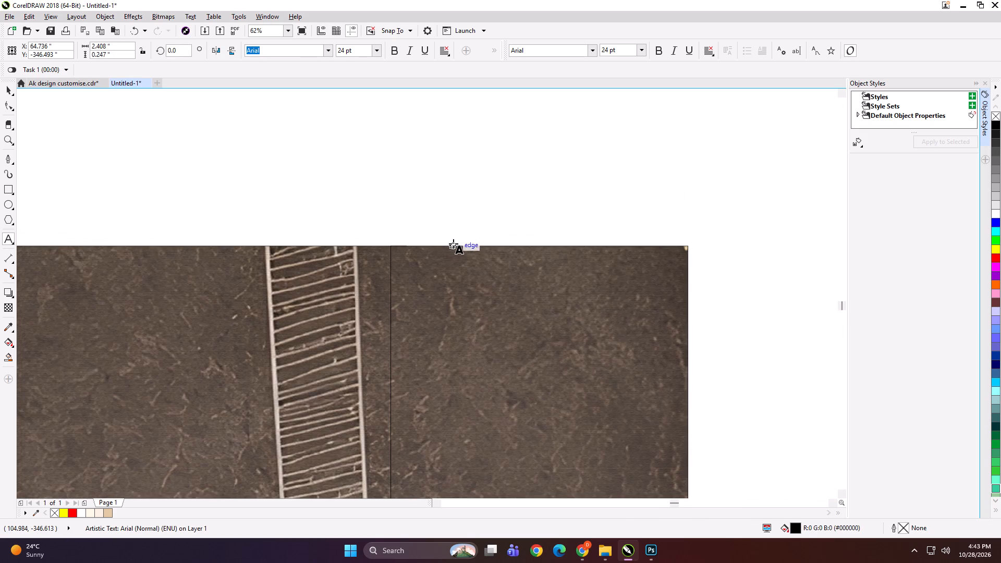
{"action": "left_click", "coordinate": [453, 243]}
{"action": "key", "text": "ctrl+v"}
{"action": "key", "text": "BackSpace"}
{"action": "key", "text": "2"}
{"action": "scroll", "coordinate": [453, 243], "scroll_direction": "down", "scroll_amount": 4}
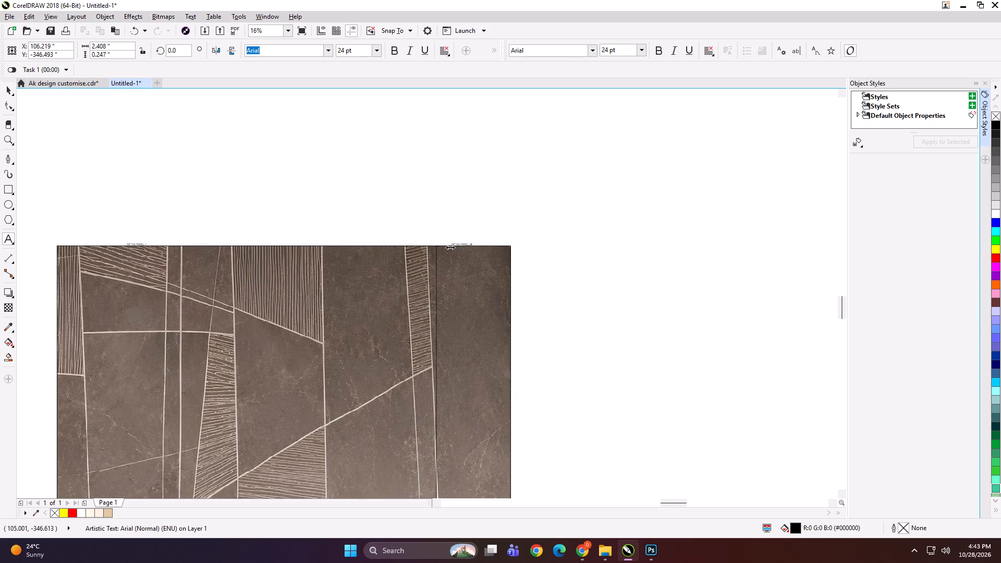
Group the PANEL 2 label with the narrow panel and the PANEL 1 label with the wide panel.
{"action": "left_click", "coordinate": [9, 88]}
{"action": "scroll", "coordinate": [353, 155], "scroll_direction": "down", "scroll_amount": 1}
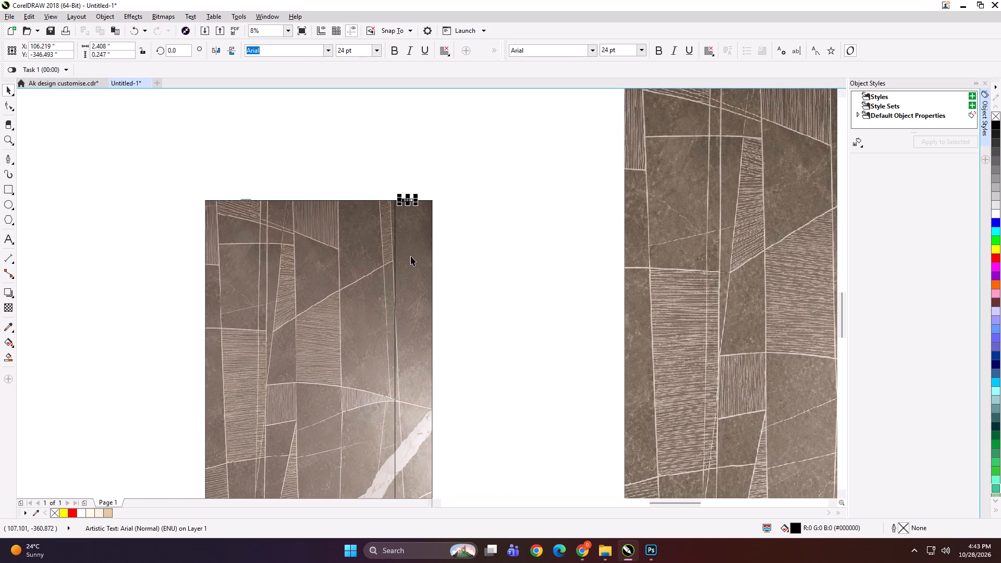
{"action": "left_click", "coordinate": [411, 256], "text": "shift"}
{"action": "key", "text": "ctrl+g"}
{"action": "left_click_drag", "start_coordinate": [302, 167], "coordinate": [213, 275]}
{"action": "left_click", "coordinate": [265, 260], "text": "shift"}
{"action": "key", "text": "ctrl+g"}
Start exporting the selected PANEL 1 group as a TIFF, choosing KD > PRINT FILE > 28 on the work (D:) drive as the destination.
{"action": "scroll", "coordinate": [291, 244], "scroll_direction": "down", "scroll_amount": 1}
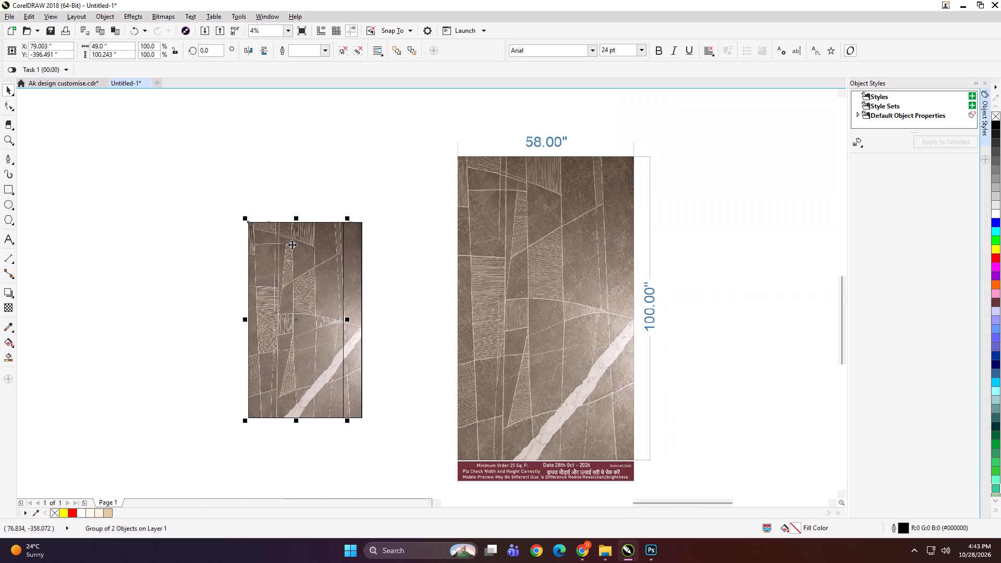
{"action": "key", "text": "ctrl+e"}
{"action": "left_click_drag", "start_coordinate": [672, 142], "coordinate": [311, 206]}
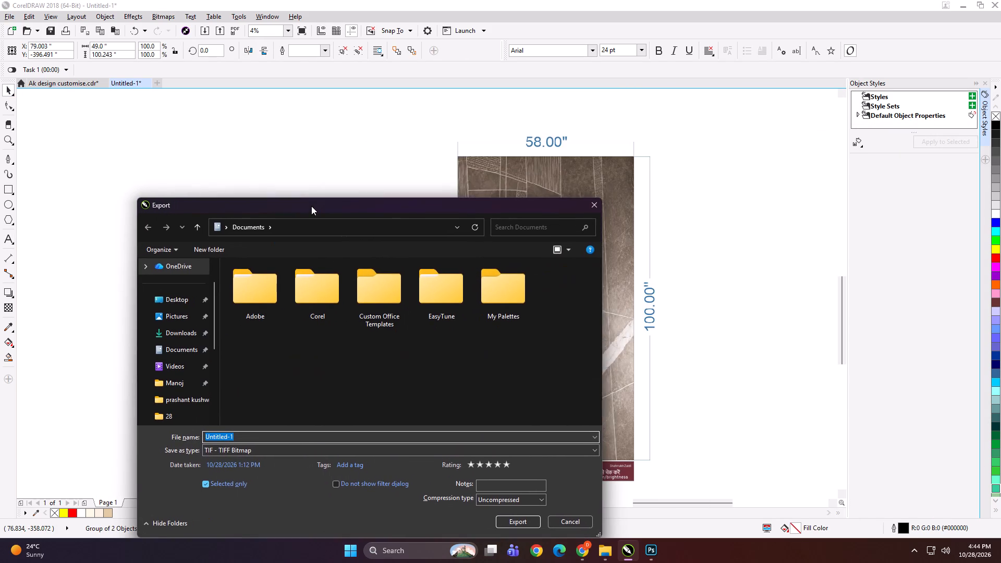
{"action": "left_click_drag", "start_coordinate": [311, 206], "coordinate": [315, 191]}
{"action": "left_click", "coordinate": [179, 319]}
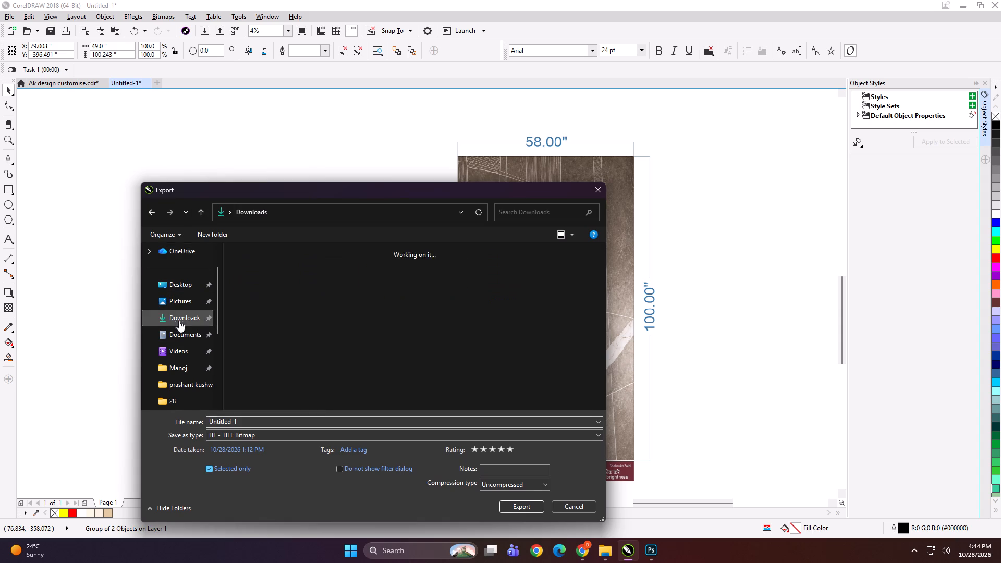
{"action": "scroll", "coordinate": [180, 351], "scroll_direction": "down", "scroll_amount": 1}
{"action": "left_click", "coordinate": [181, 337]}
{"action": "double_click", "coordinate": [397, 275]}
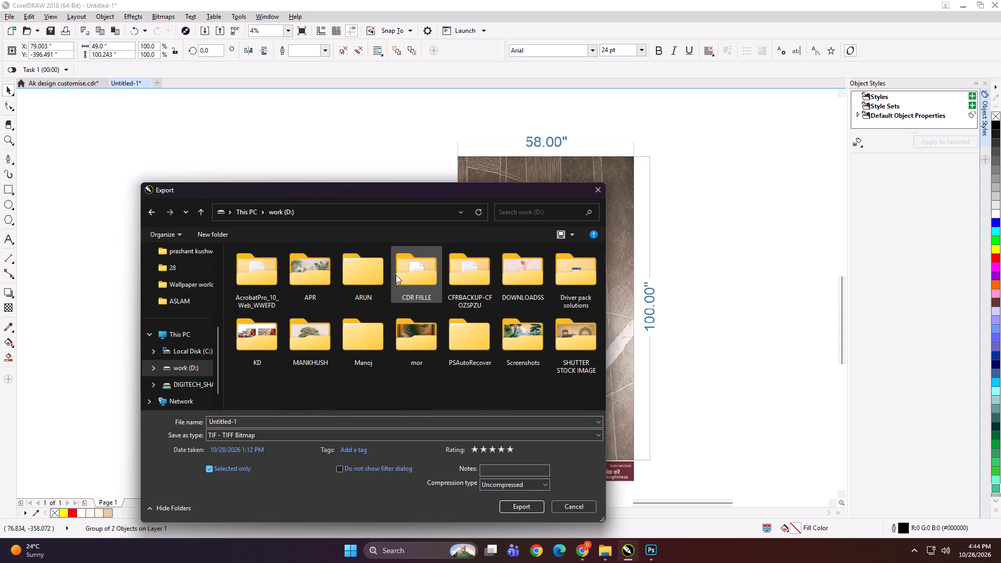
{"action": "double_click", "coordinate": [261, 341]}
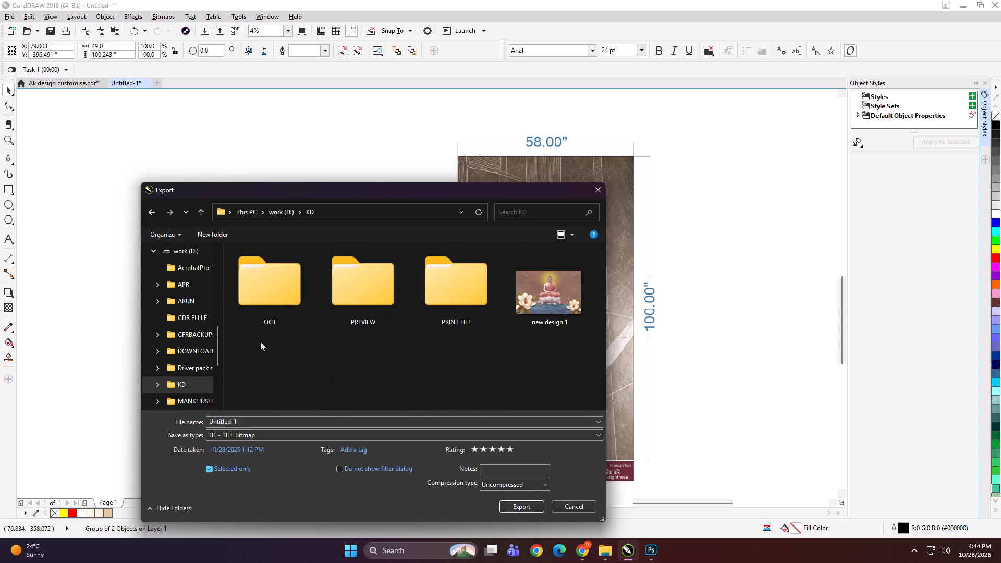
{"action": "double_click", "coordinate": [389, 284]}
{"action": "left_click", "coordinate": [307, 267]}
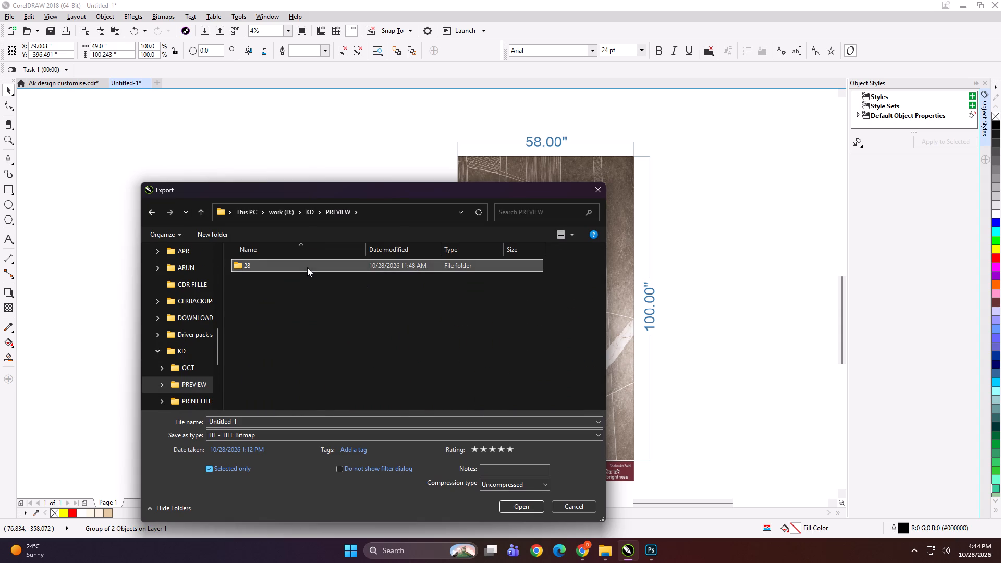
{"action": "left_click", "coordinate": [307, 308]}
{"action": "key", "text": "BackSpace"}
{"action": "left_click", "coordinate": [340, 293]}
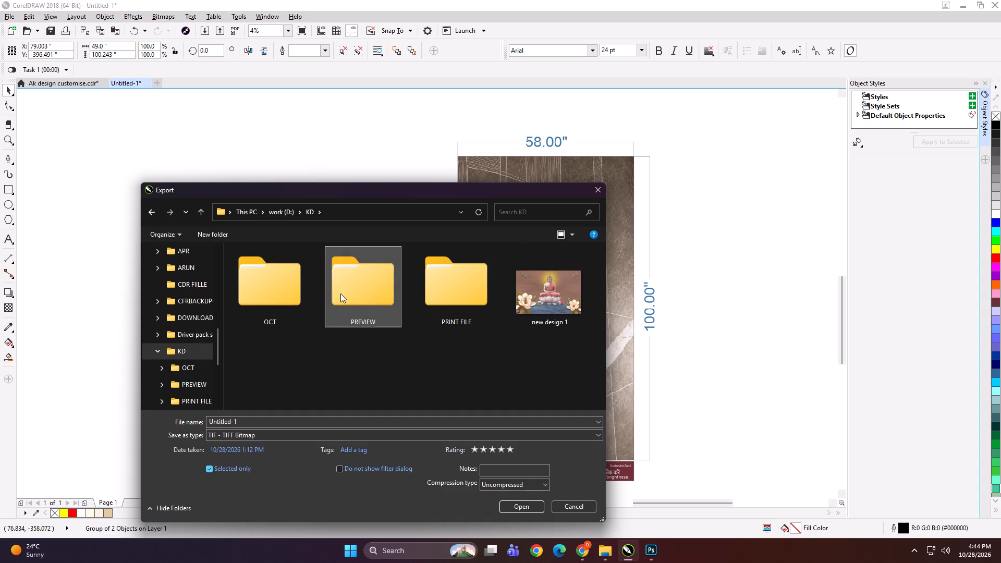
{"action": "double_click", "coordinate": [436, 284]}
{"action": "double_click", "coordinate": [466, 324]}
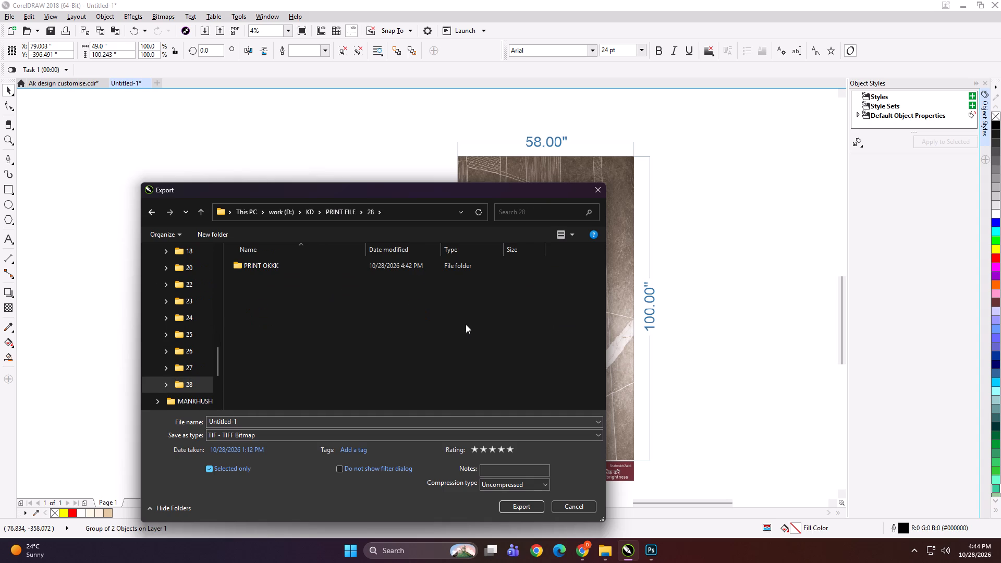
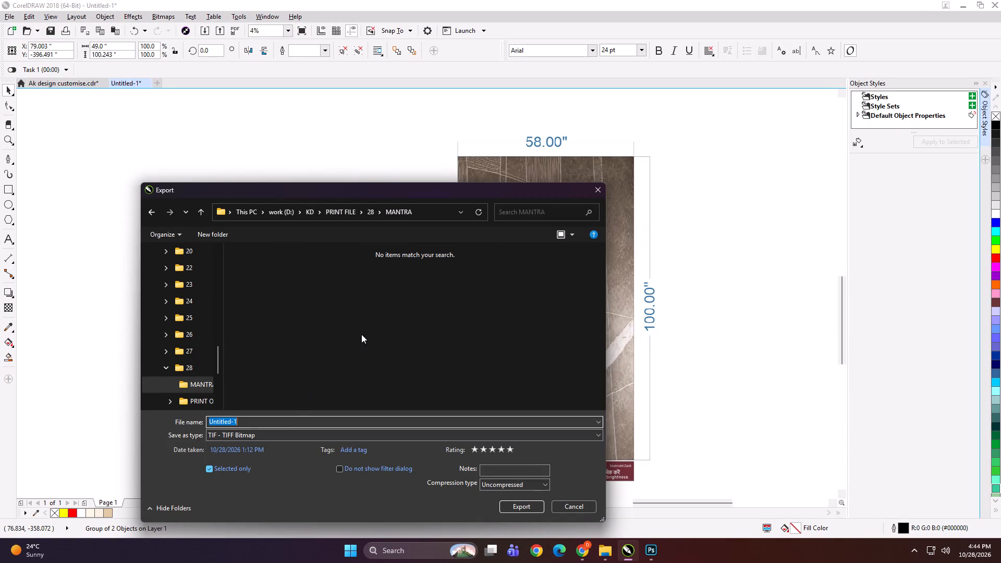
Create a folder named 58x100 inside the MANTRA folder and open it as the export destination.
{"action": "type", "text": "49x"}
{"action": "left_click", "coordinate": [210, 234]}
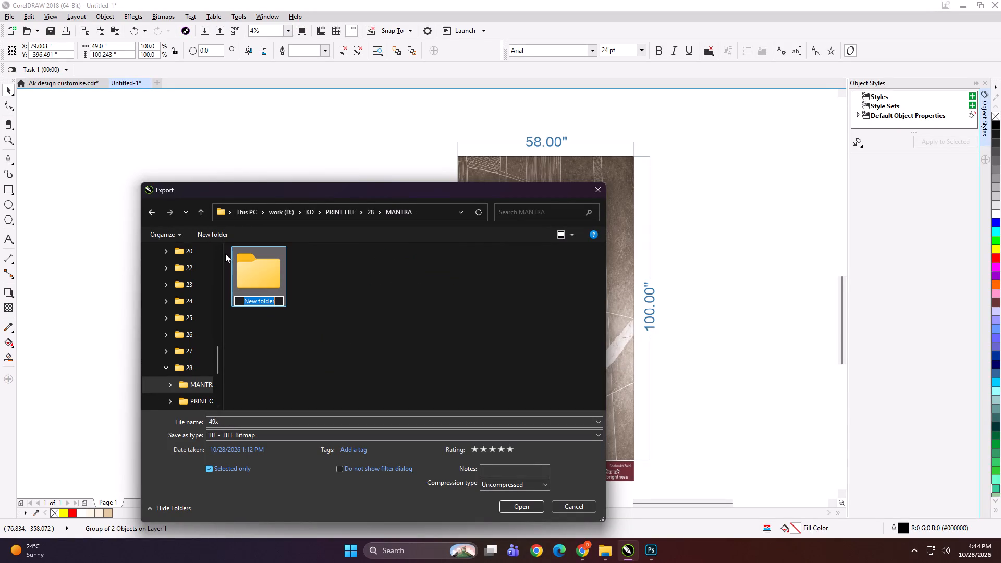
{"action": "type", "text": "58x100"}
{"action": "key", "text": "space"}
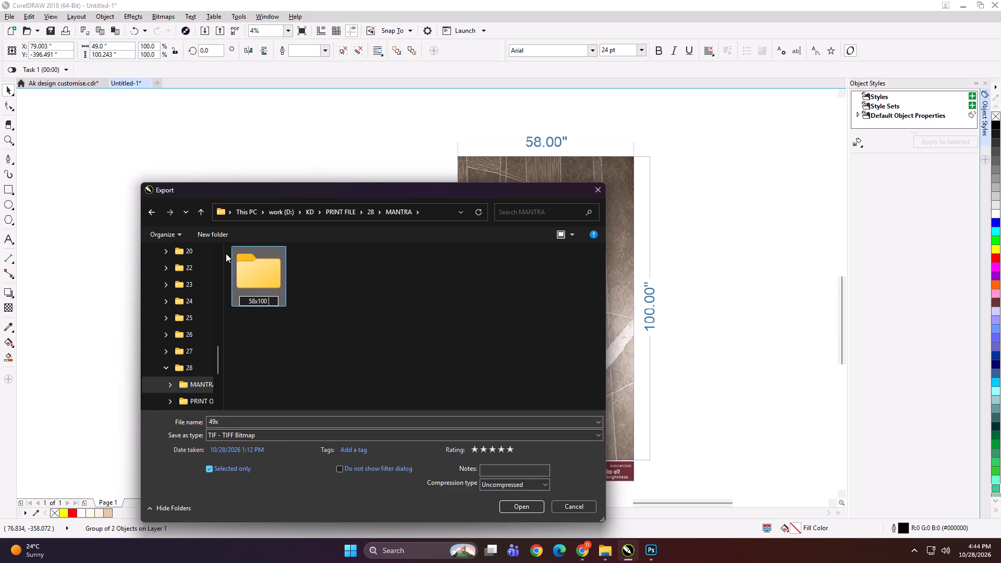
{"action": "key", "text": "Return"}
{"action": "double_click", "coordinate": [259, 275]}
Export the wide PANEL 1 group as an uncompressed TIFF named "49x100 A" into the 58x100 folder.
{"action": "left_click", "coordinate": [254, 420]}
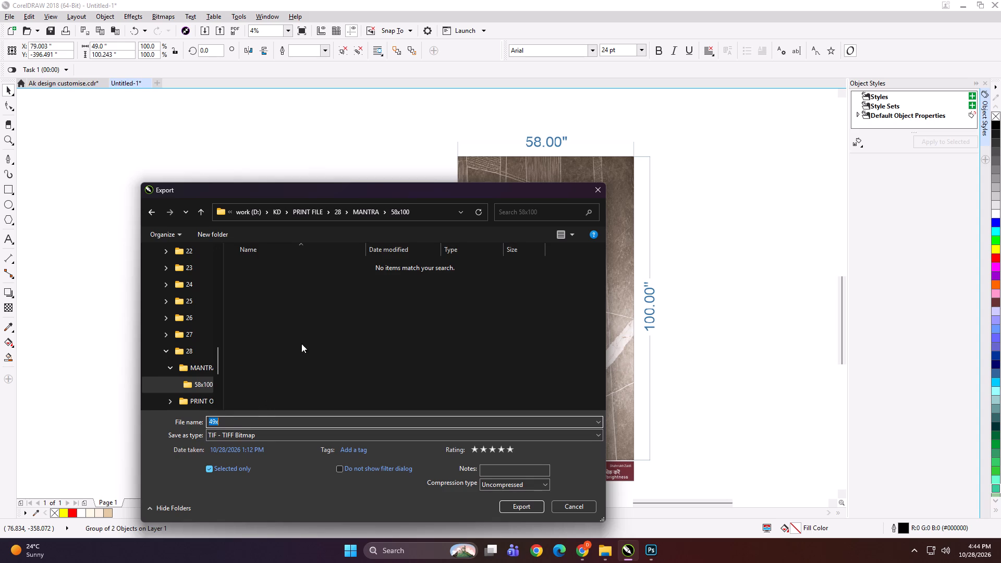
{"action": "key", "text": "Right"}
{"action": "type", "text": "100 A"}
{"action": "key", "text": "space"}
{"action": "key", "text": "Return"}
{"action": "key", "text": "Return"}
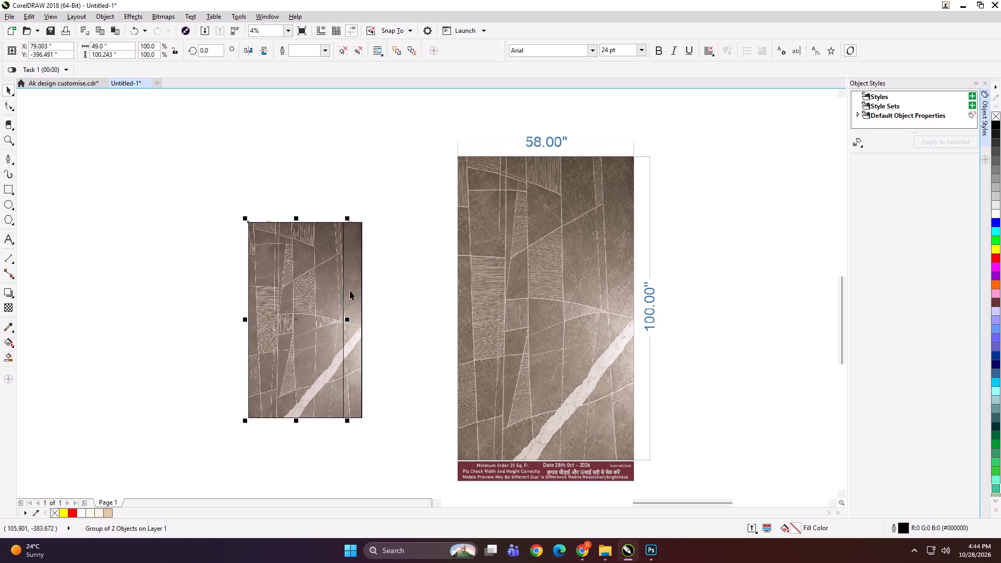
Export the narrow PANEL 2 group as a TIFF named ".5x100 B" into the 58x100 folder.
{"action": "left_click", "coordinate": [350, 289]}
{"action": "key", "text": "ctrl+e"}
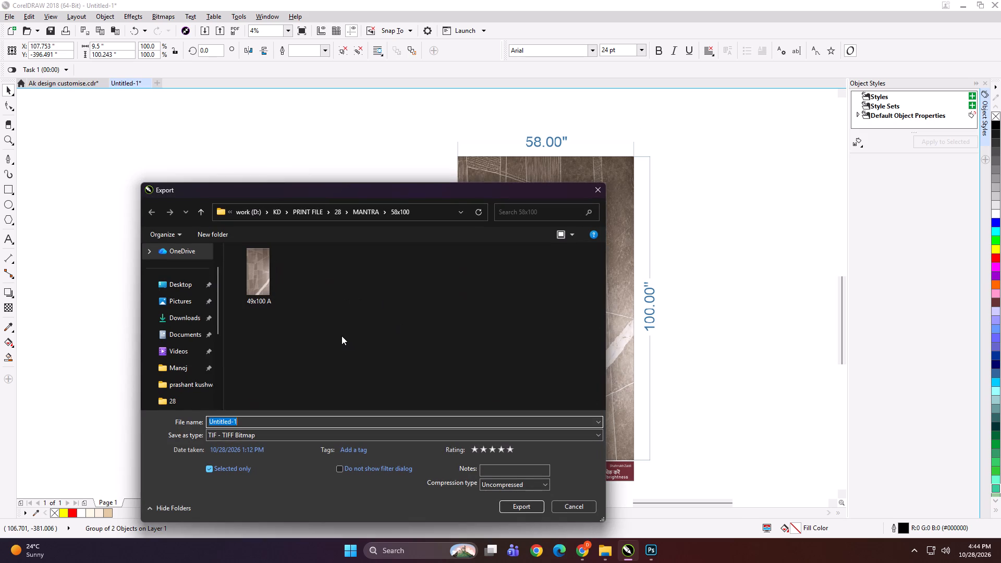
{"action": "type", "text": ".5x100 B"}
{"action": "key", "text": "Return"}
{"action": "key", "text": "Return"}
Nudge the narrow panel 3.5 inches away from the wide one and enlarge both to nearly the height of the dimensioned mural.
{"action": "key", "text": "Right"}
{"action": "key", "text": "Right"}
{"action": "key", "text": "Right"}
{"action": "key", "text": "Right"}
{"action": "key", "text": "Right"}
{"action": "key", "text": "Right"}
{"action": "key", "text": "Right"}
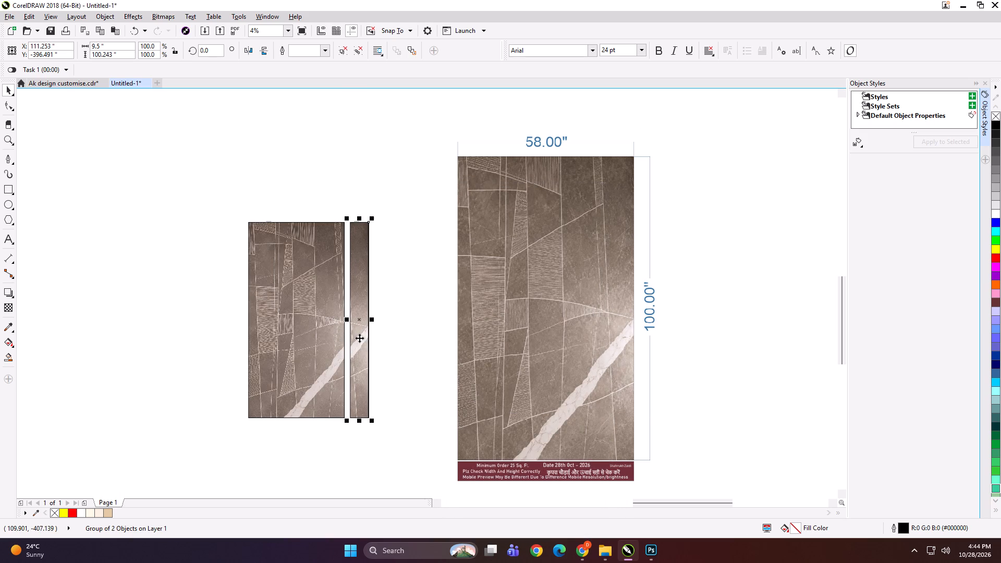
{"action": "left_click", "coordinate": [300, 336], "text": "shift"}
{"action": "left_click_drag", "start_coordinate": [372, 423], "coordinate": [424, 467], "text": "shift"}
Group the two panels with the dimensioned mural and scale the group down to about 2.65 by 2.09 inches.
{"action": "left_click", "coordinate": [506, 393], "text": "shift"}
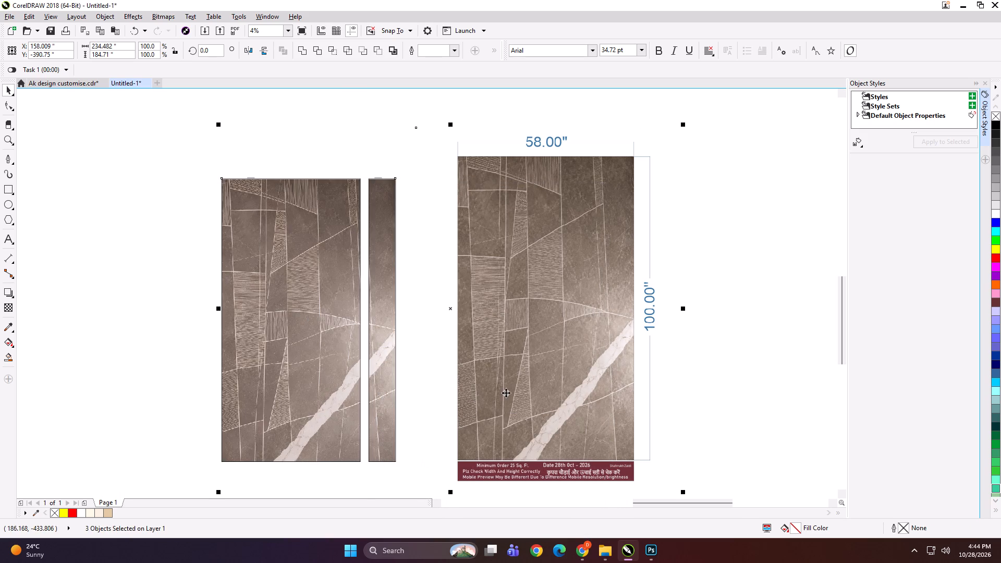
{"action": "key", "text": "ctrl+g"}
{"action": "left_click_drag", "start_coordinate": [537, 411], "coordinate": [515, 391]}
{"action": "left_click", "coordinate": [665, 474], "text": "shift"}
{"action": "left_click_drag", "start_coordinate": [662, 474], "coordinate": [496, 376], "text": "shift"}
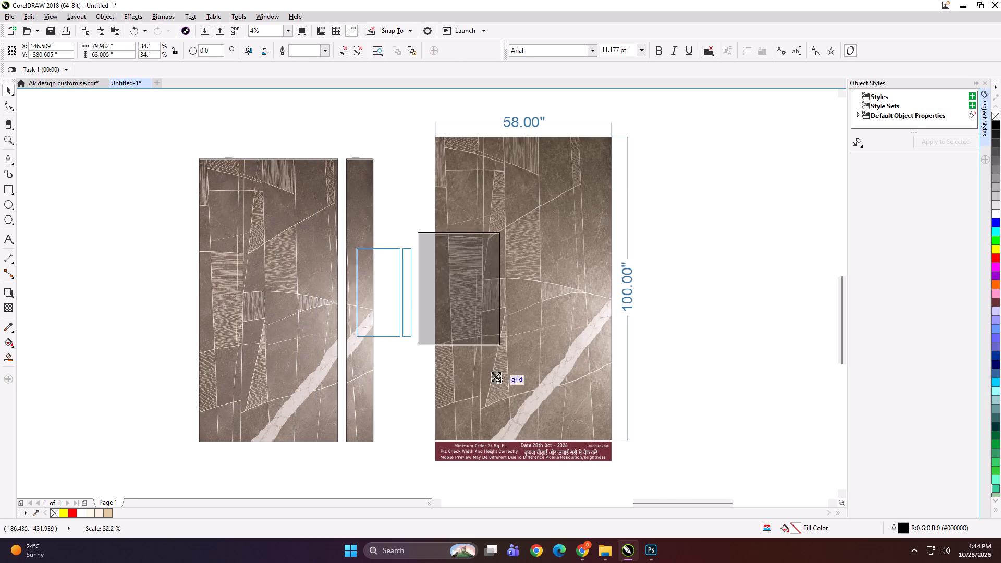
{"action": "left_click_drag", "start_coordinate": [496, 376], "coordinate": [438, 300], "text": "shift"}
{"action": "scroll", "coordinate": [433, 289], "scroll_direction": "up", "scroll_amount": 3}
{"action": "scroll", "coordinate": [371, 298], "scroll_direction": "up", "scroll_amount": 2}
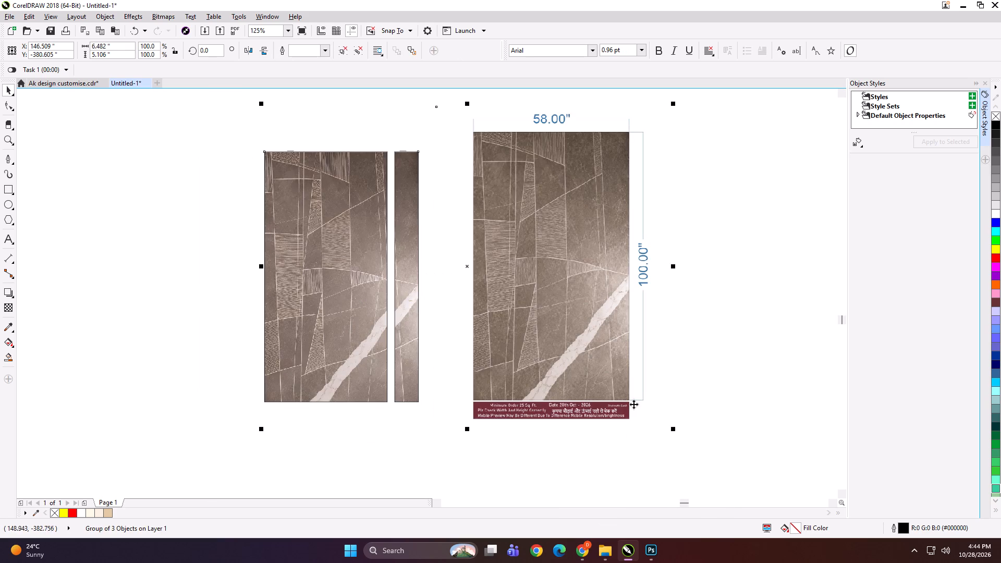
{"action": "left_click_drag", "start_coordinate": [675, 430], "coordinate": [555, 354], "text": "shift"}
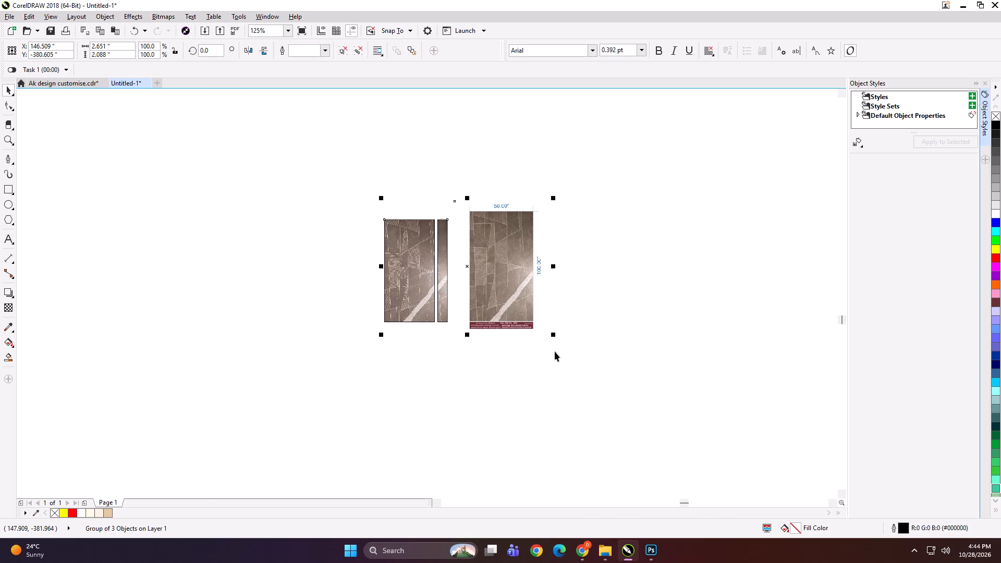
Export the scaled-down preview group as "DGFH" at 100 dpi in 24-bit RGB.
{"action": "key", "text": "ctrl+e"}
{"action": "type", "text": "DGFH"}
{"action": "key", "text": "Return"}
{"action": "key", "text": "Return"}
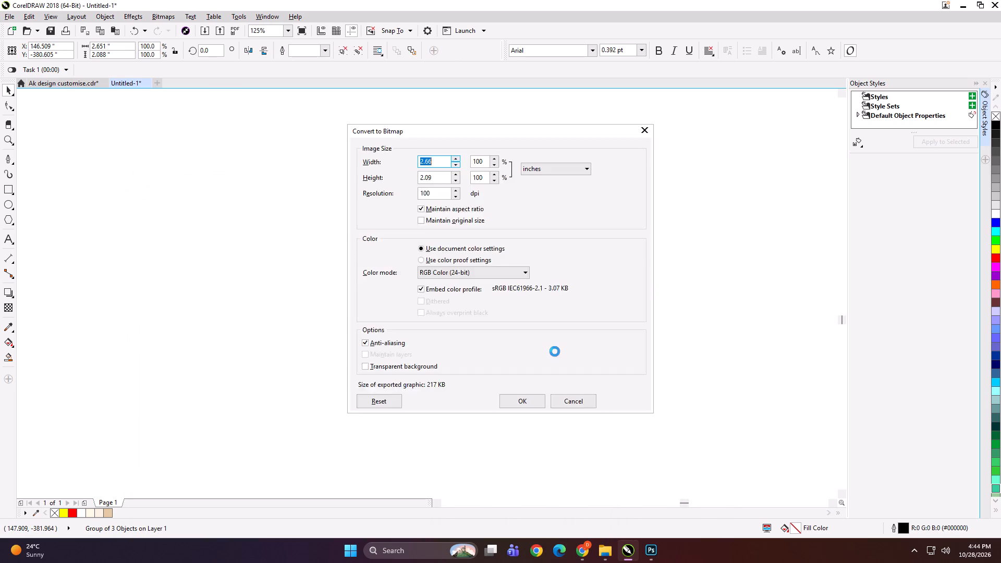
{"action": "key", "text": "Return"}
{"action": "key", "text": "Return"}
Delete the exported preview group from the drawing.
{"action": "key", "text": "Delete"}
Move the crane mural straight up, closer beneath the beige blossom murals.
{"action": "key", "text": "F4"}
{"action": "left_click", "coordinate": [555, 351]}
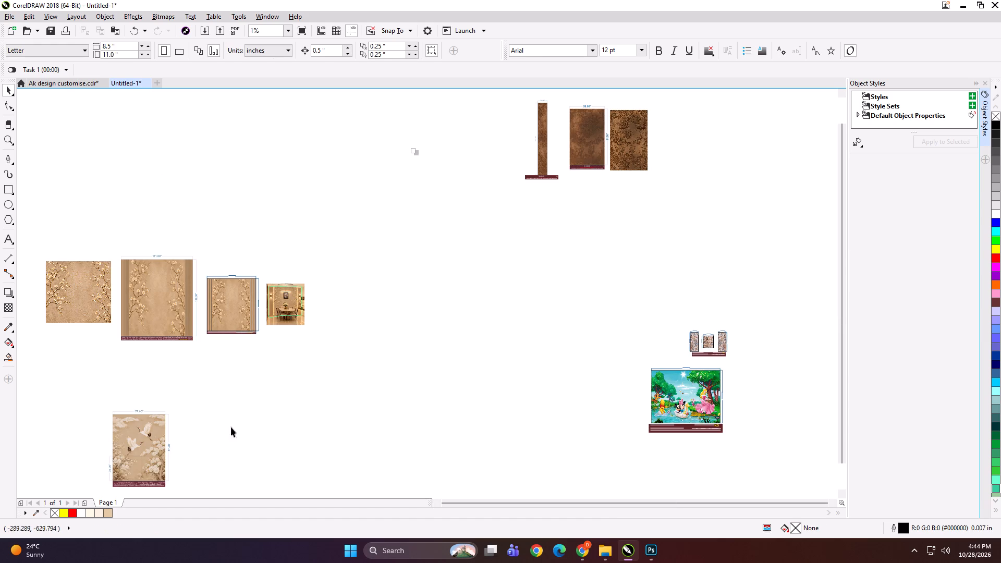
{"action": "left_click_drag", "start_coordinate": [161, 447], "coordinate": [160, 417]}
{"action": "left_click", "coordinate": [426, 387]}
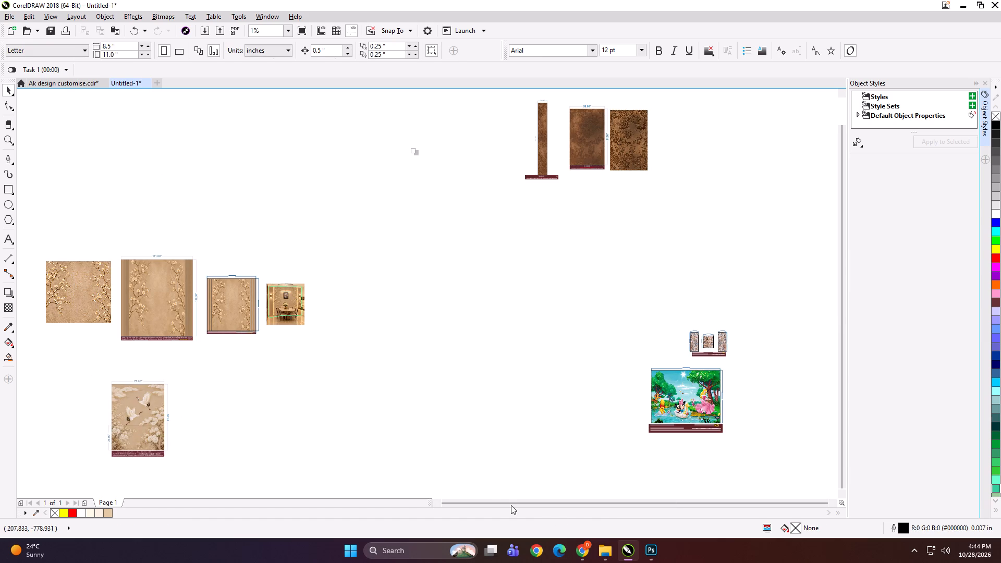